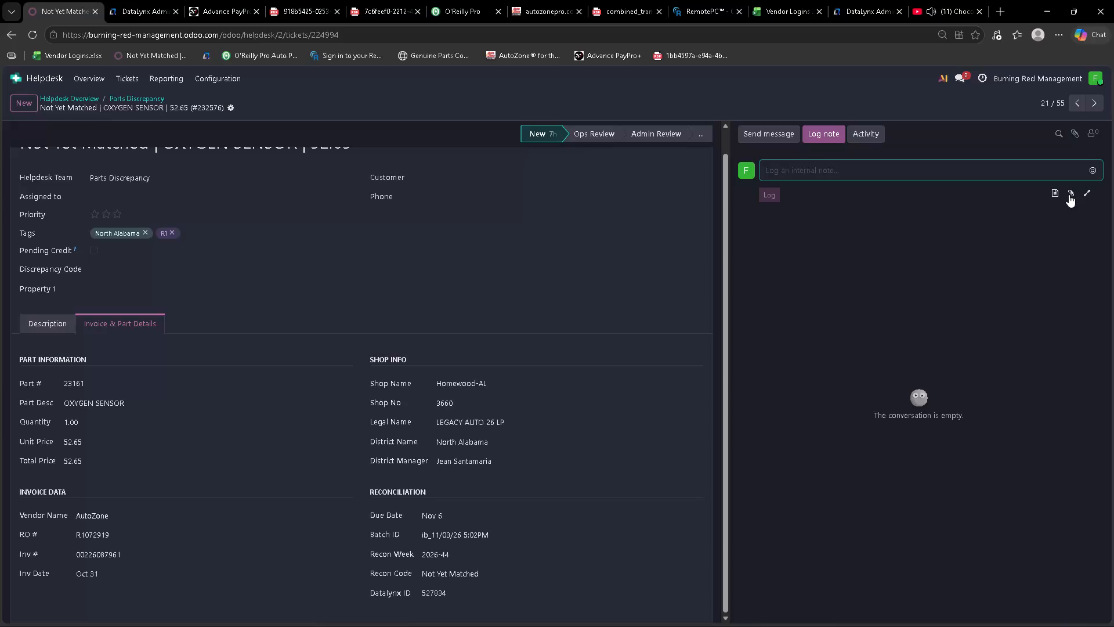
Attach the screenshot Screenshot_4-11-2026_15129_login.remotepc.com.jpeg from Downloads to the oxygen sensor ticket's internal note.
click(1069, 192)
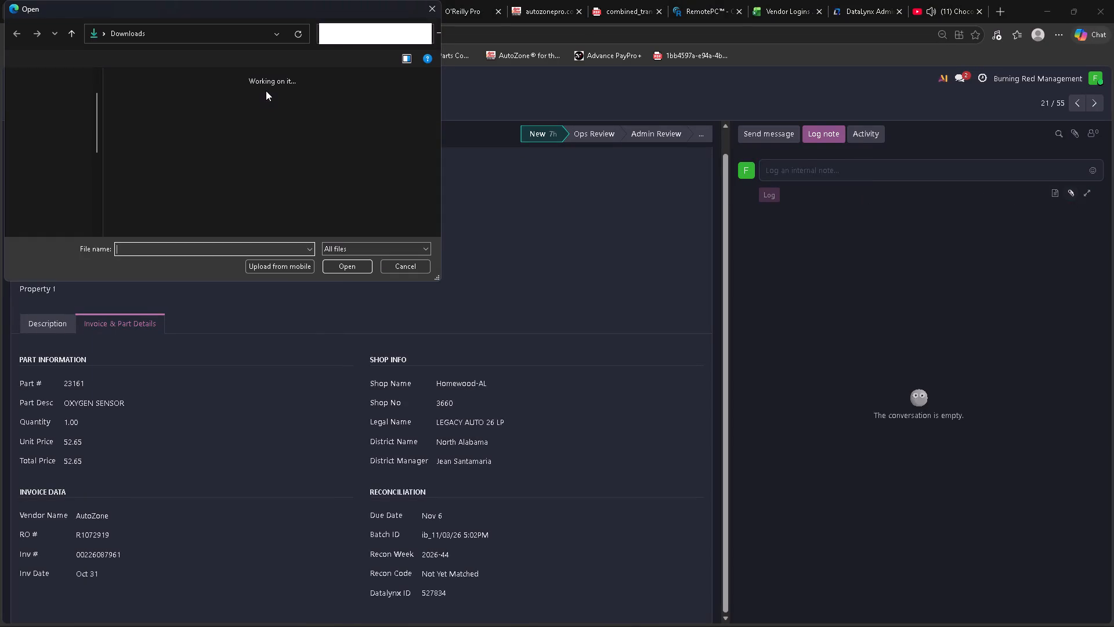
double_click(270, 101)
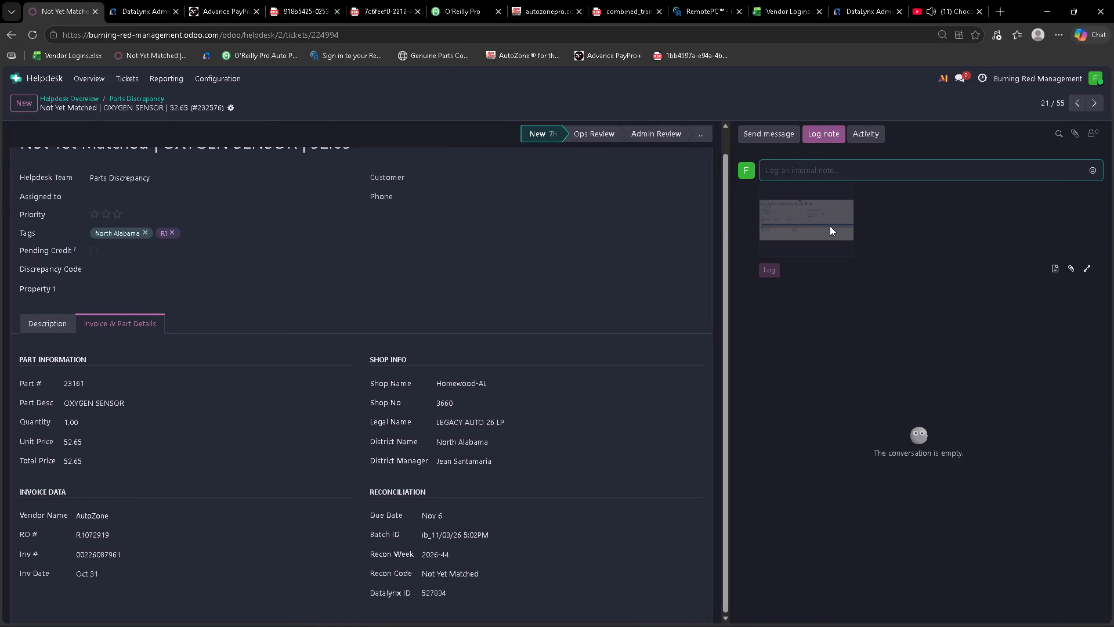
Examine the attached repair order screenshot for the status of the oxygen sensor parts.
click(814, 224)
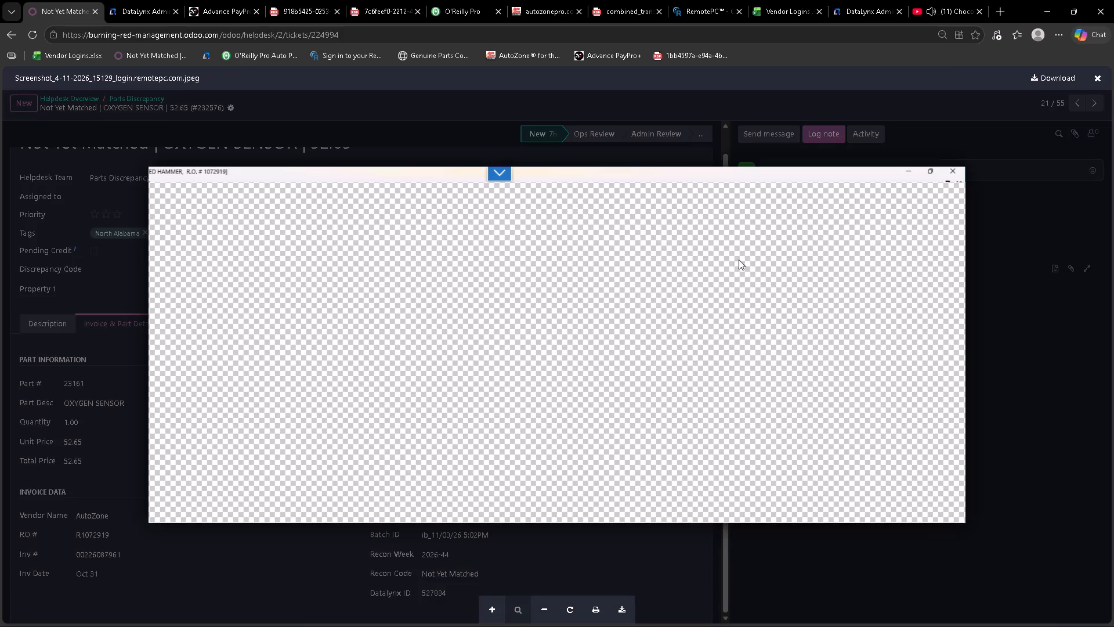
scroll(524, 352, up, 5)
drag(502, 356, 697, 301)
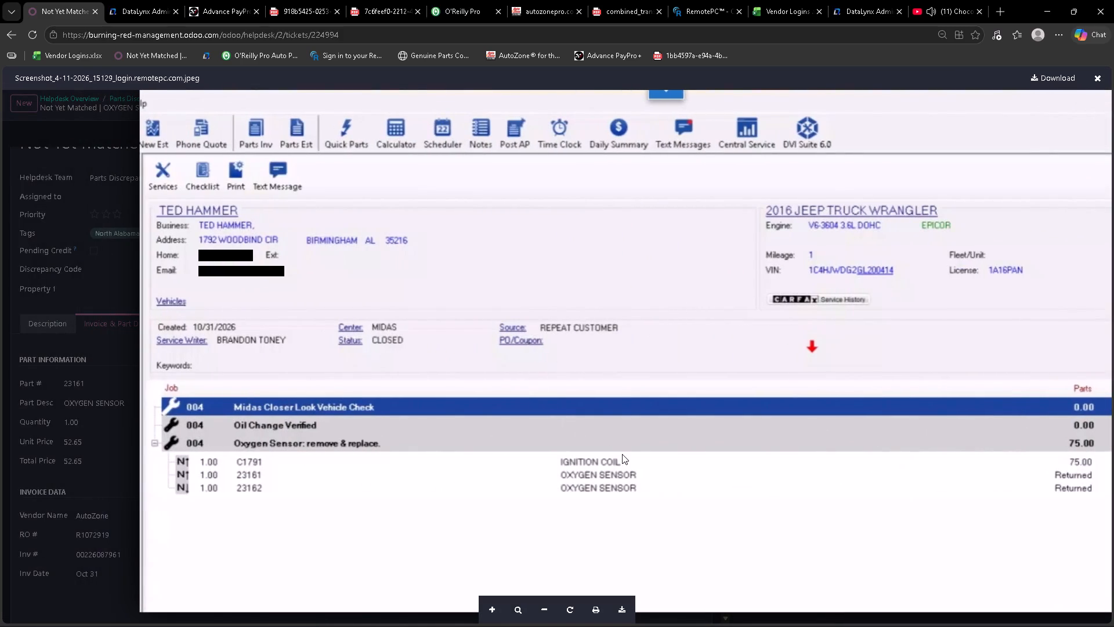
scroll(623, 453, down, 4)
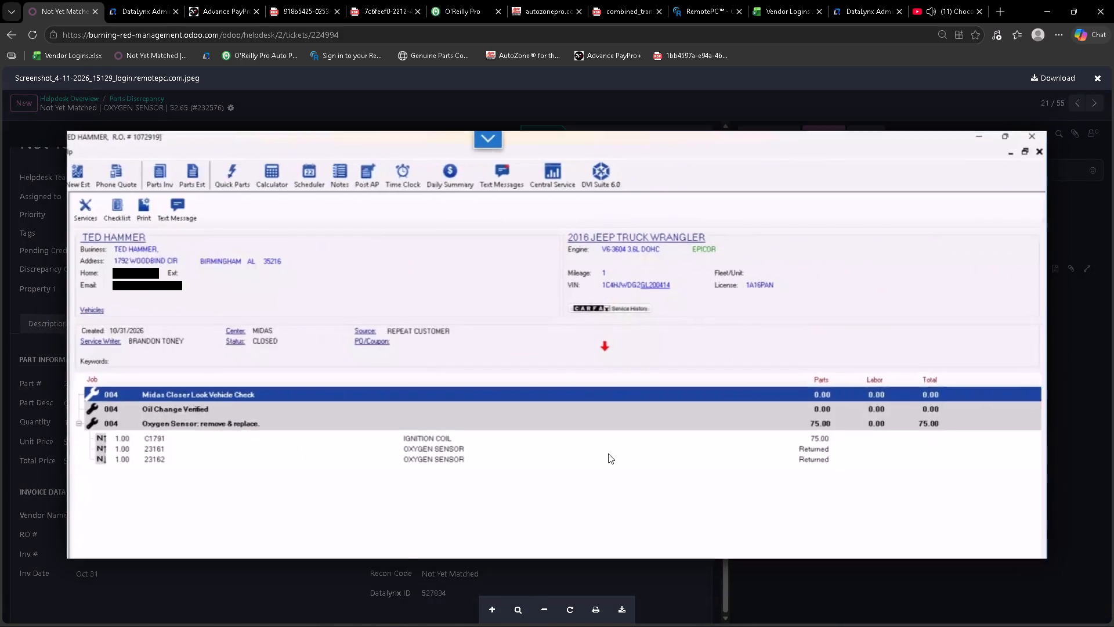
scroll(608, 453, down, 1)
scroll(606, 452, up, 3)
scroll(578, 443, down, 6)
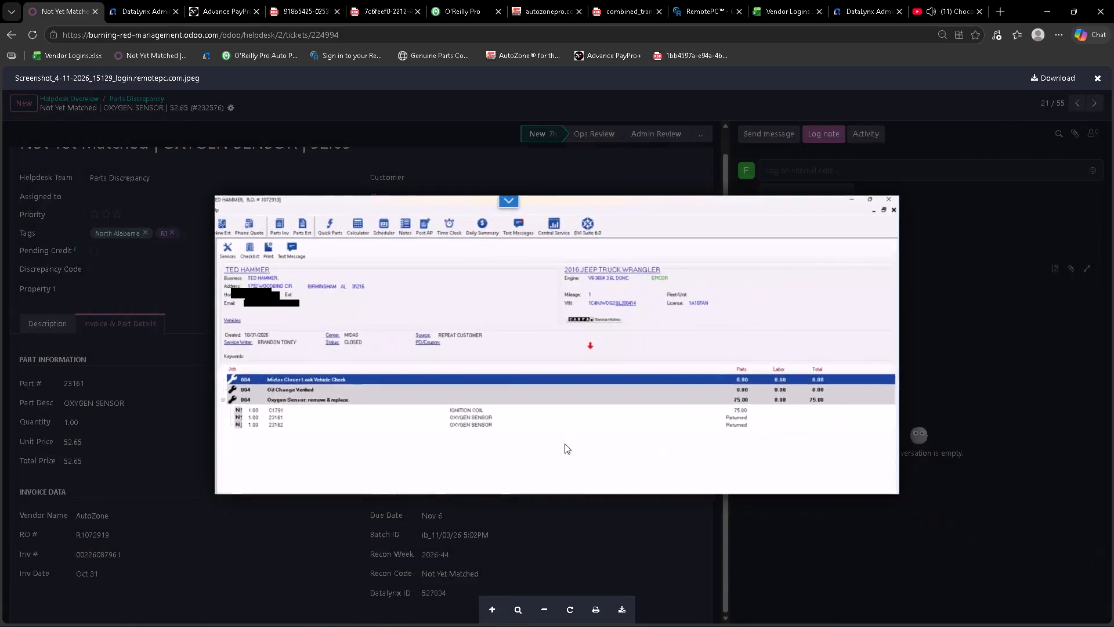
click(601, 508)
click(142, 554)
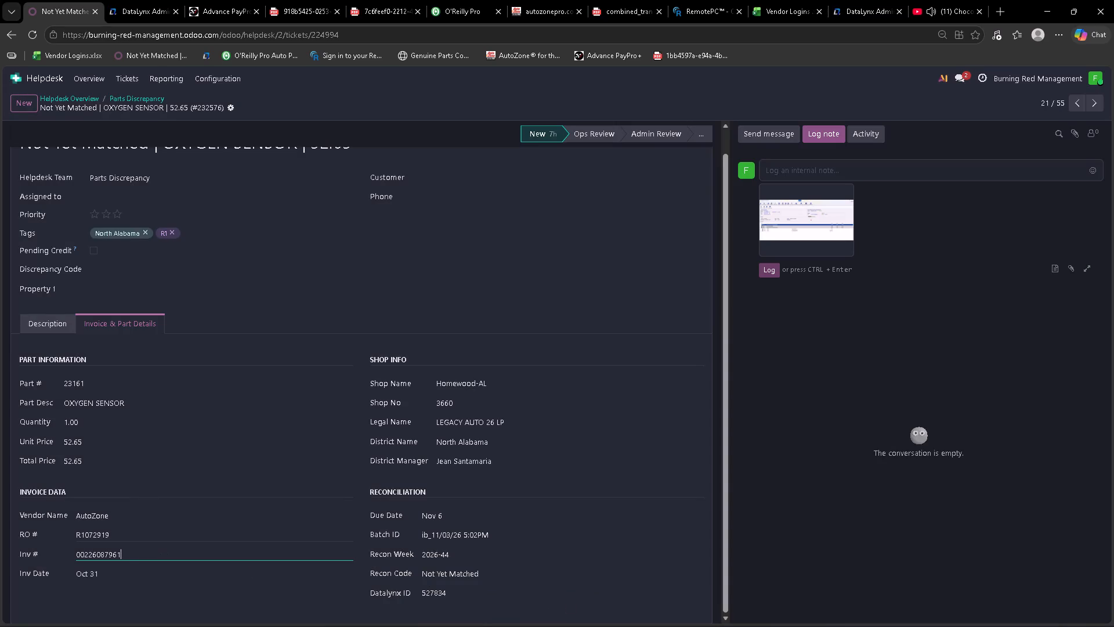
key(ctrl+a)
key(ctrl+c)
Switch to DataLynx and load the AutoZone vendor invoices on the Link Vendor-RO Detail Lines page.
click(128, 13)
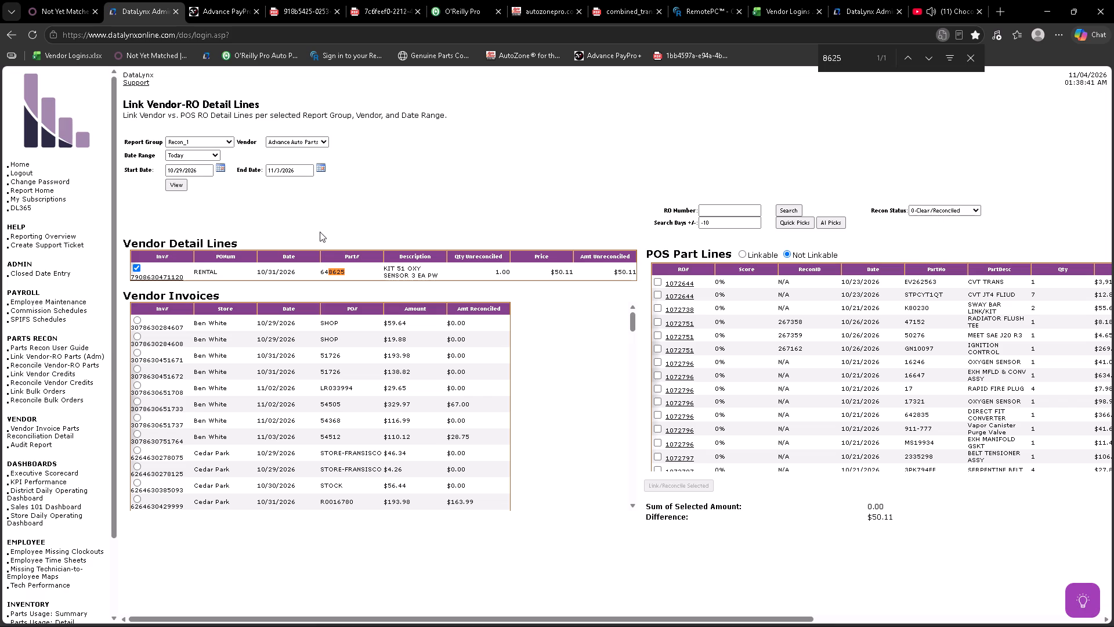
click(67, 12)
click(137, 0)
click(303, 142)
click(296, 169)
click(185, 183)
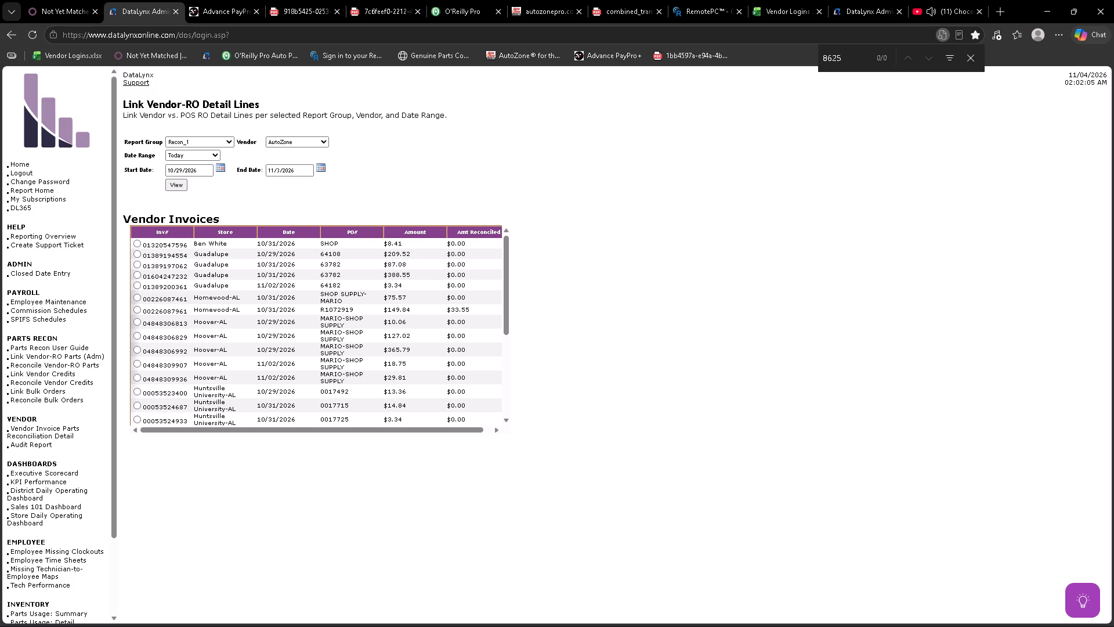
key(ctrl+f)
key(ctrl+v)
click(137, 308)
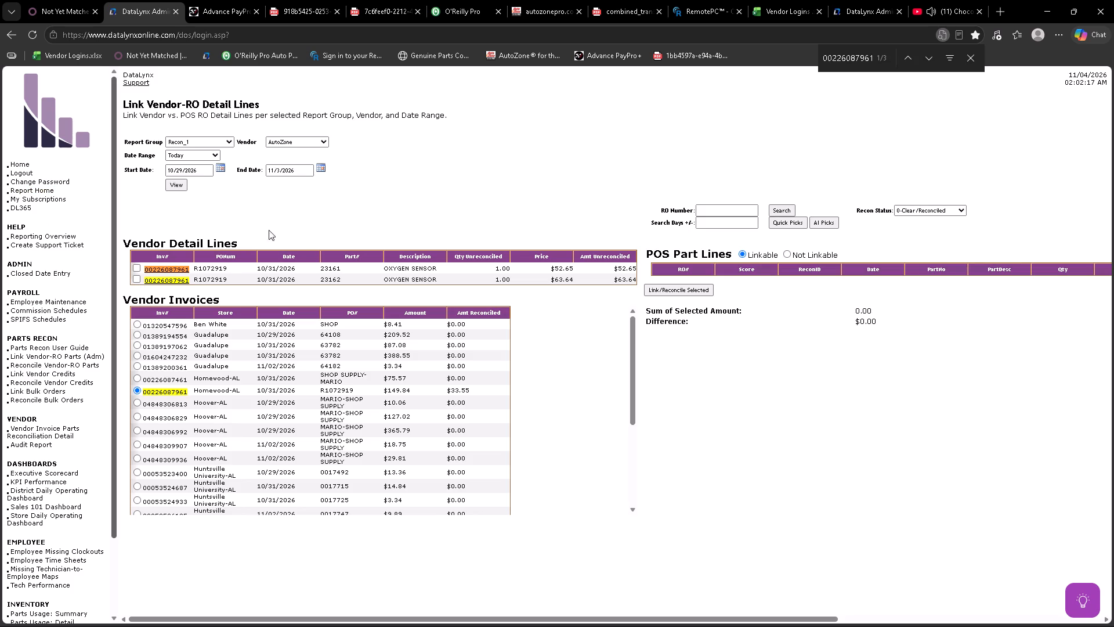
click(134, 268)
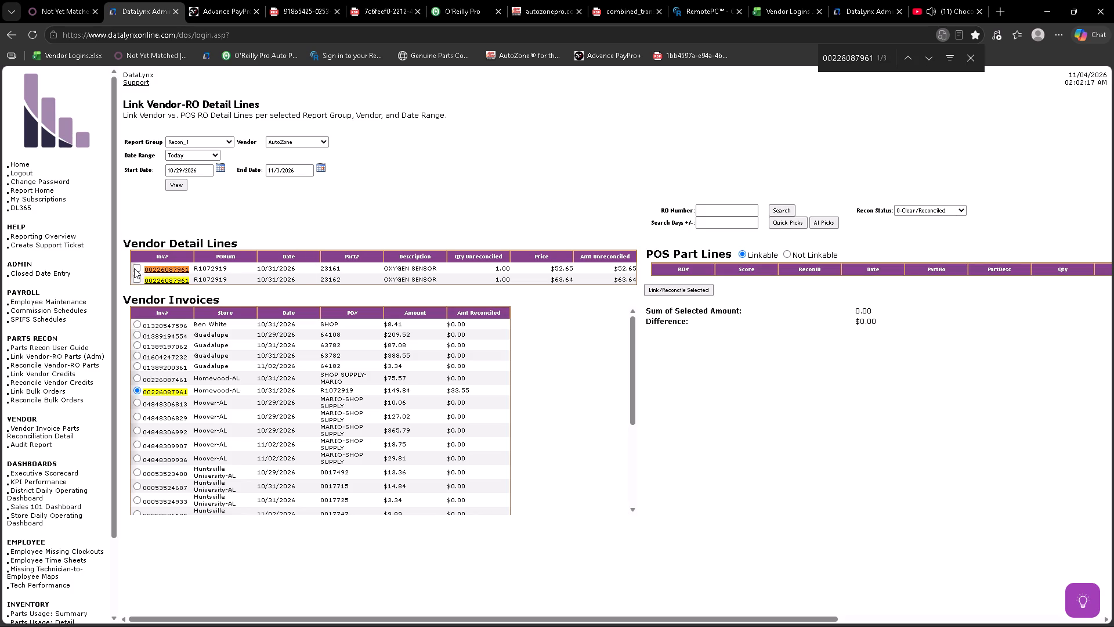
Search the POS part lines for RO number 2919, taken from the selected vendor line's PO number.
drag(228, 268, 214, 271)
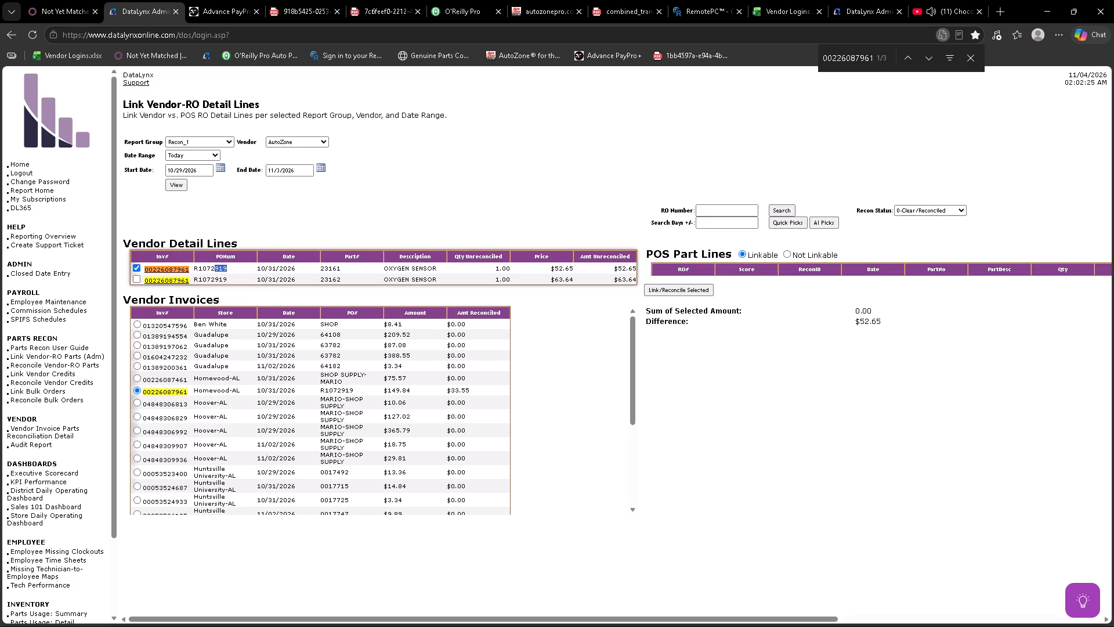
drag(214, 271, 211, 272)
right_click(214, 271)
right_click(215, 271)
click(252, 280)
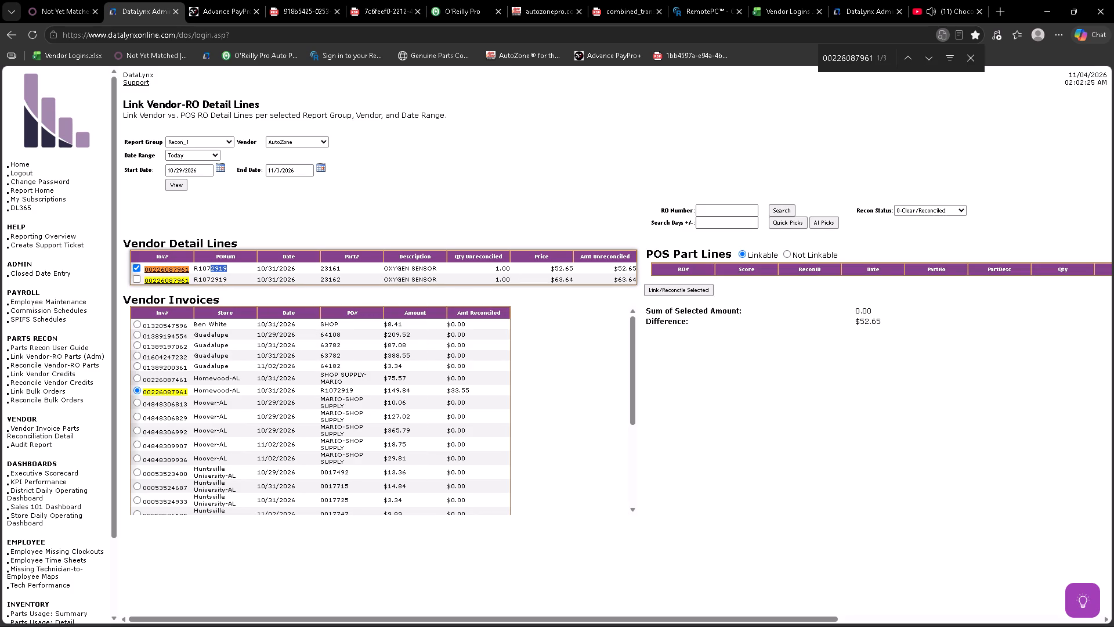
click(726, 208)
key(ctrl+v)
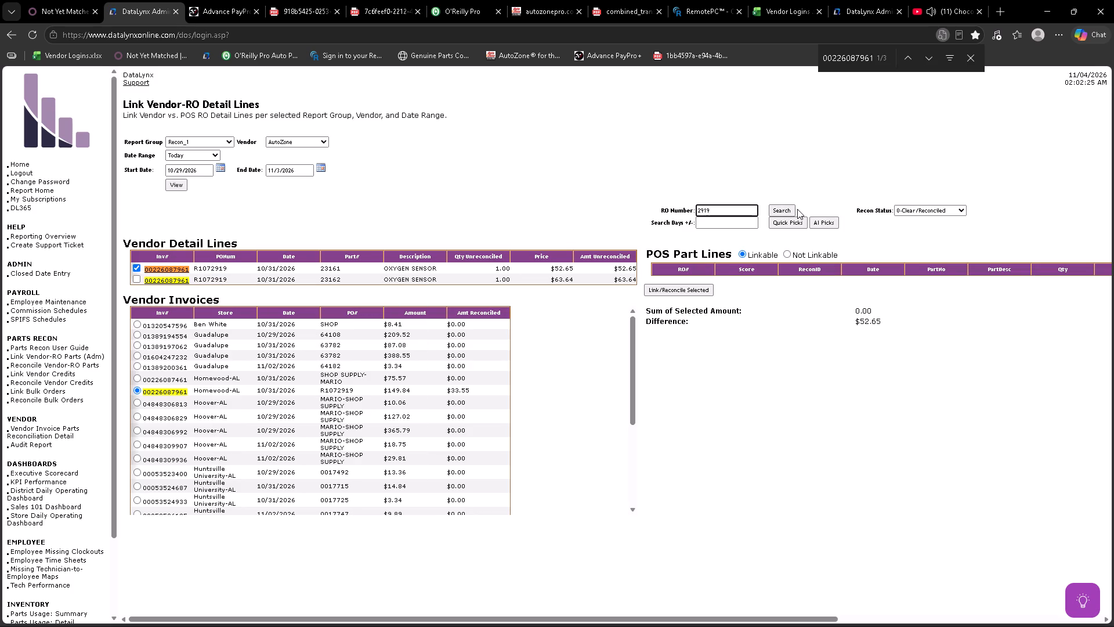
click(787, 209)
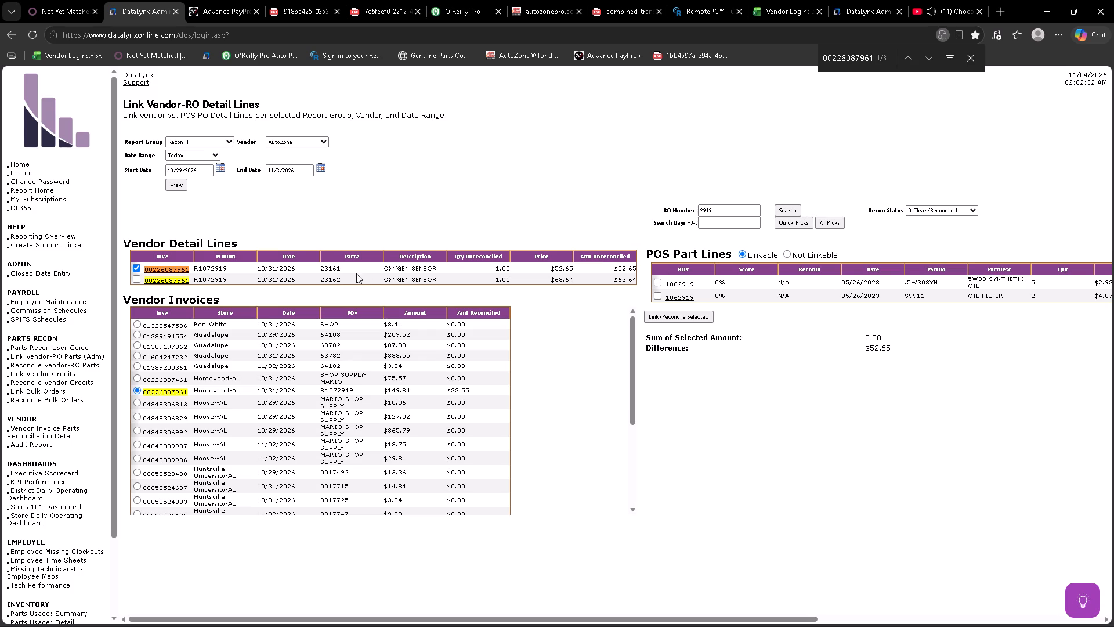
Search the page for part number 3161 and examine the not linkable POS part lines.
drag(348, 271, 324, 272)
right_click(332, 268)
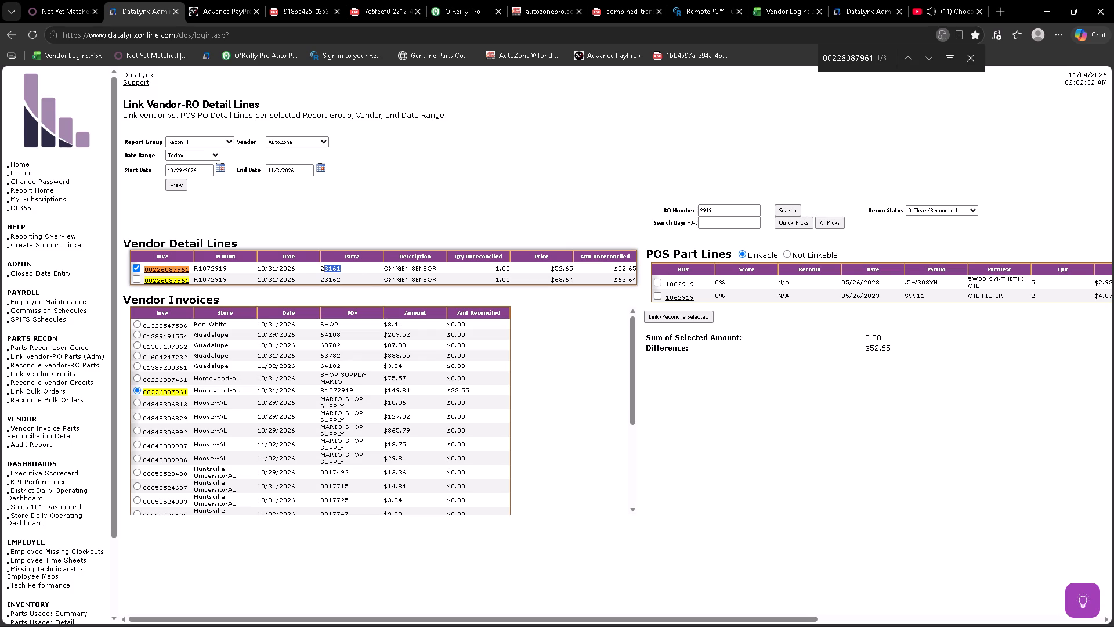
right_click(332, 268)
click(367, 279)
key(ctrl+f)
key(ctrl+v)
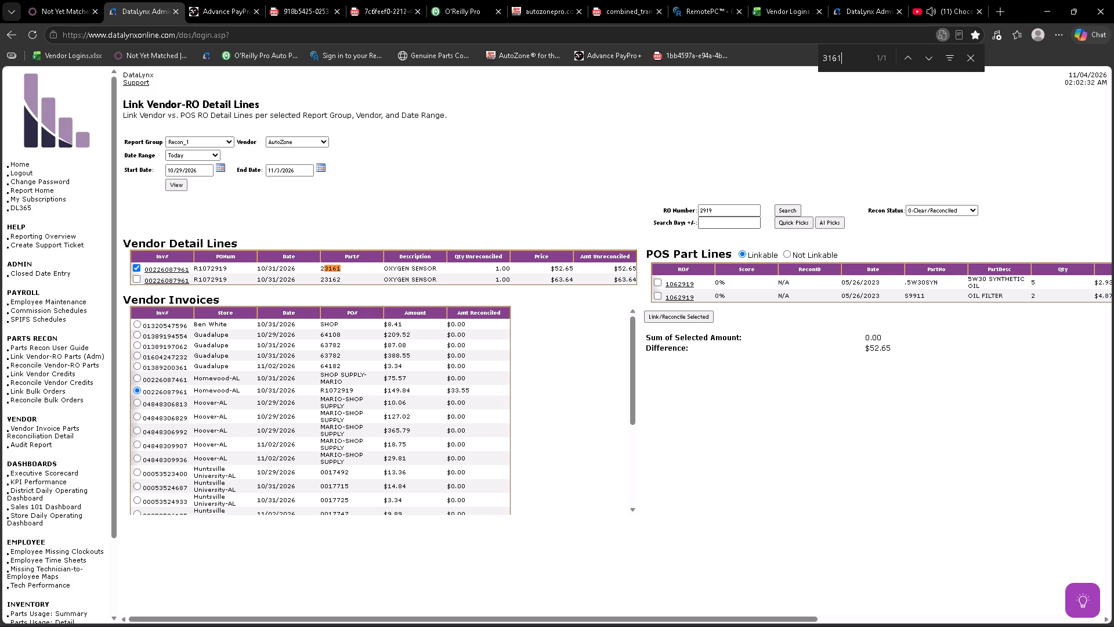
click(787, 251)
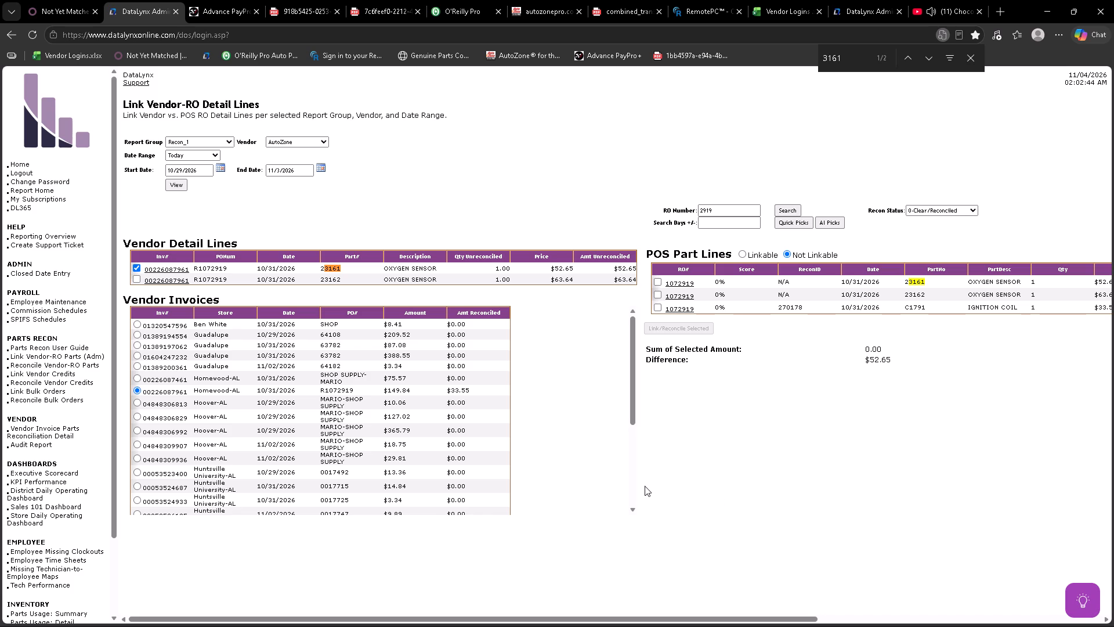
drag(771, 617, 836, 606)
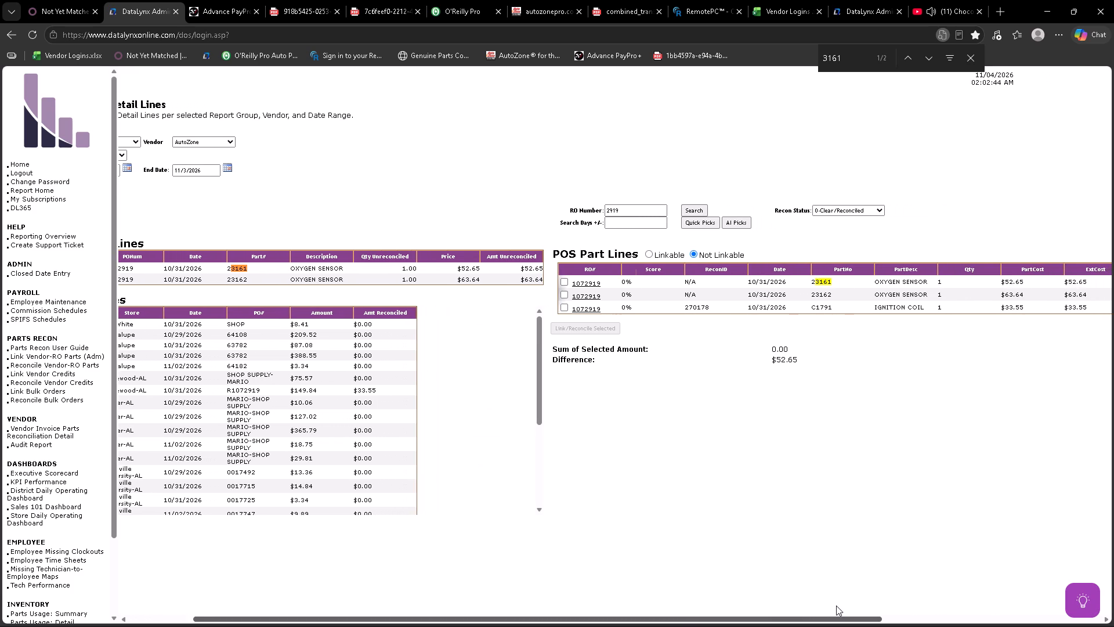
drag(836, 606, 845, 603)
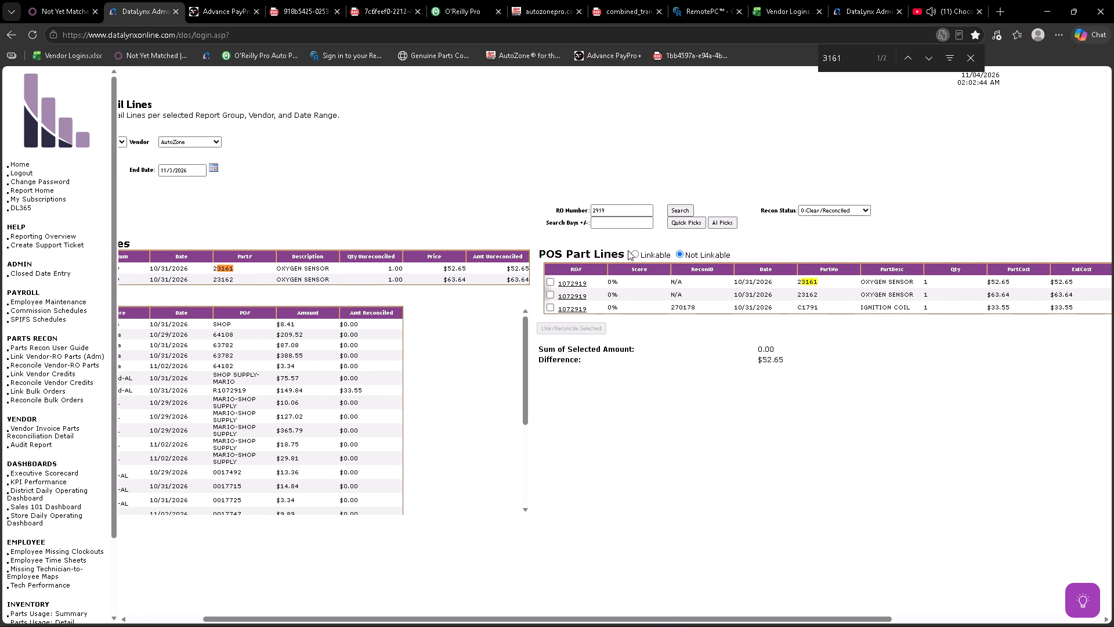
List the linkable POS part lines using Quick Picks with search days set to -10.
click(632, 253)
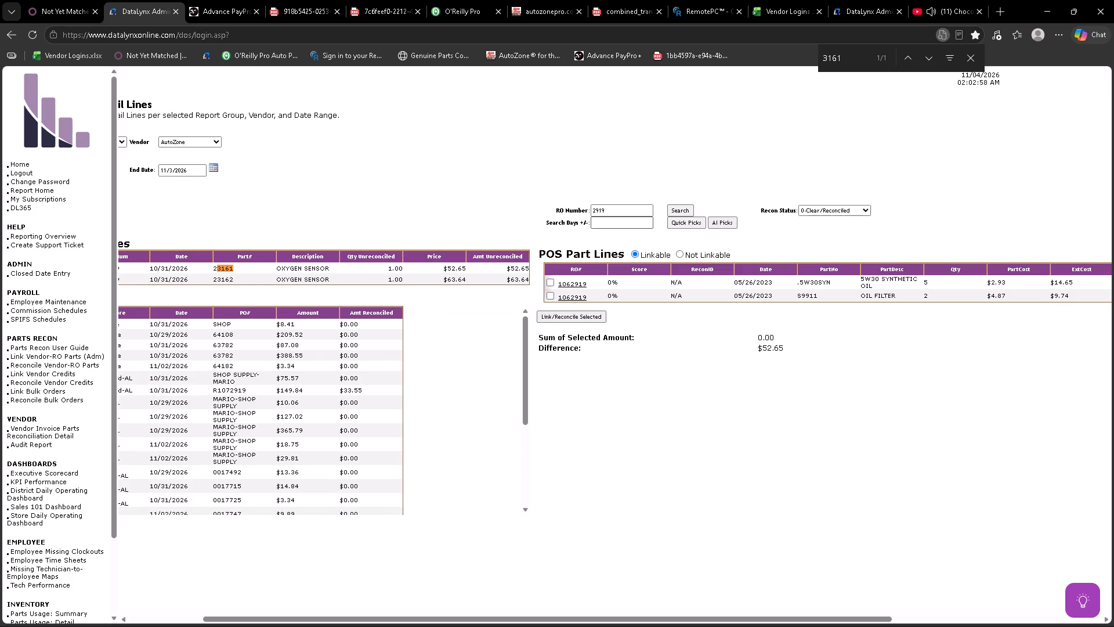
click(616, 222)
click(632, 248)
click(679, 217)
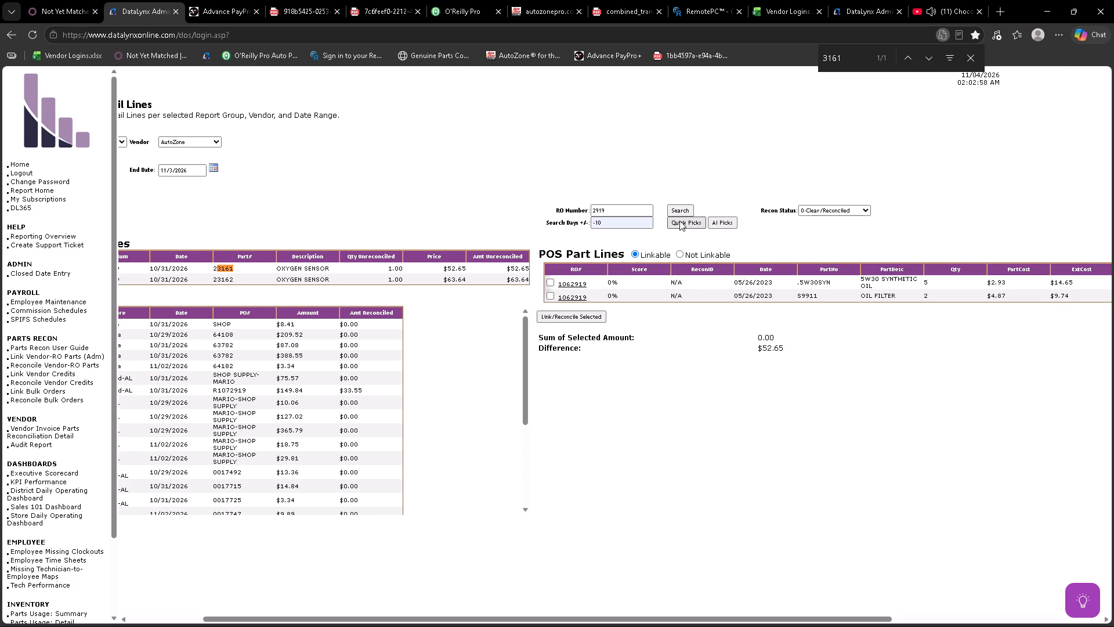
double_click(679, 221)
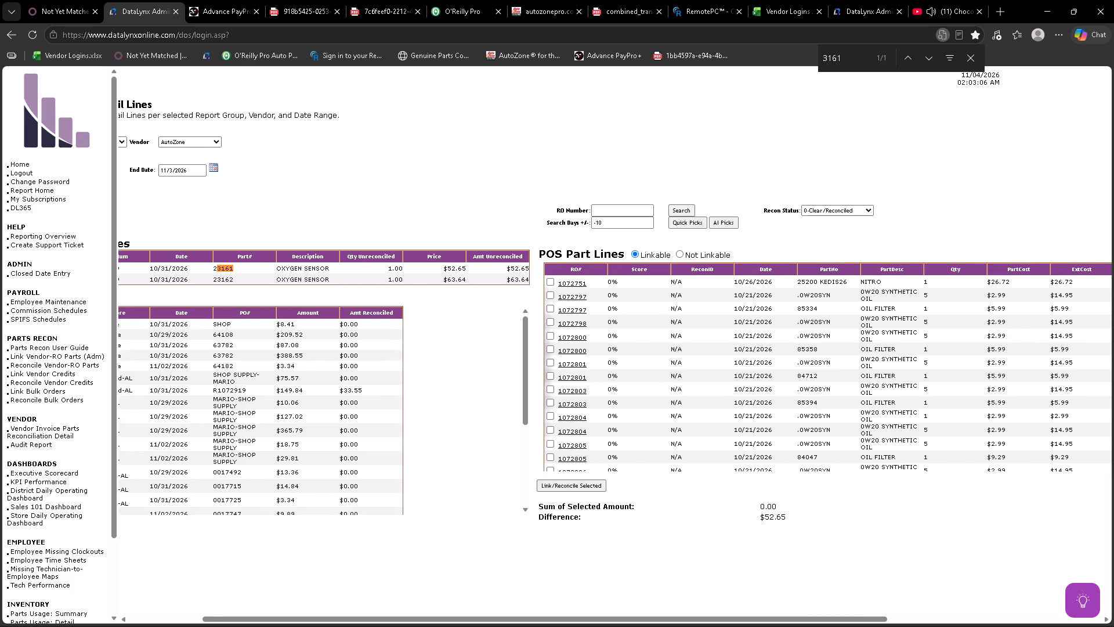
Show the not linkable POS part lines, locate the match for 3161 and check its supplier.
click(679, 253)
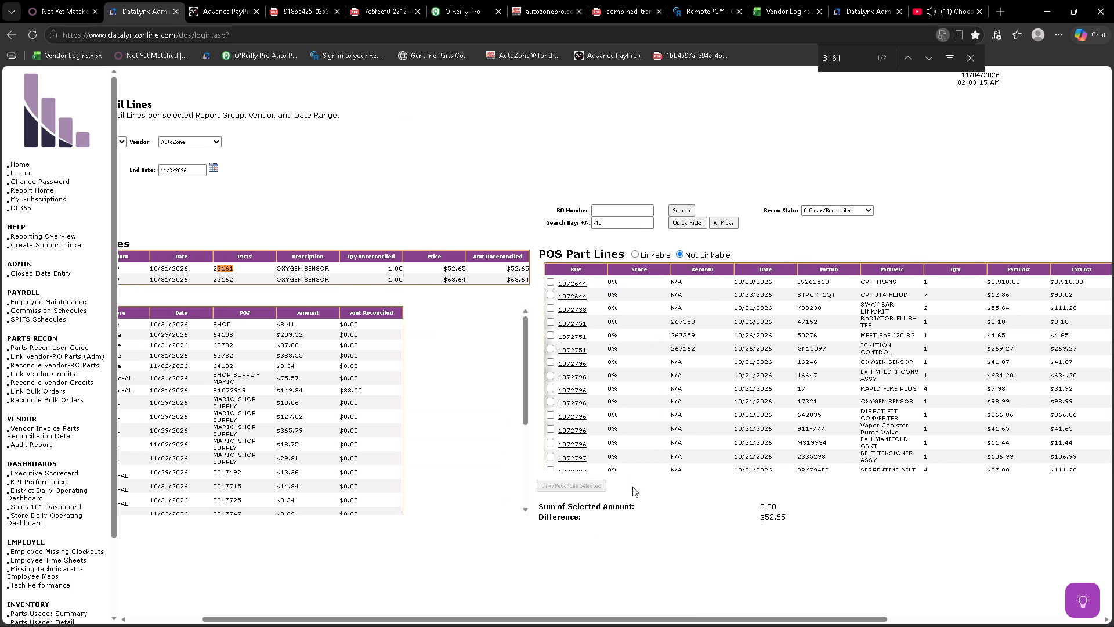
click(905, 58)
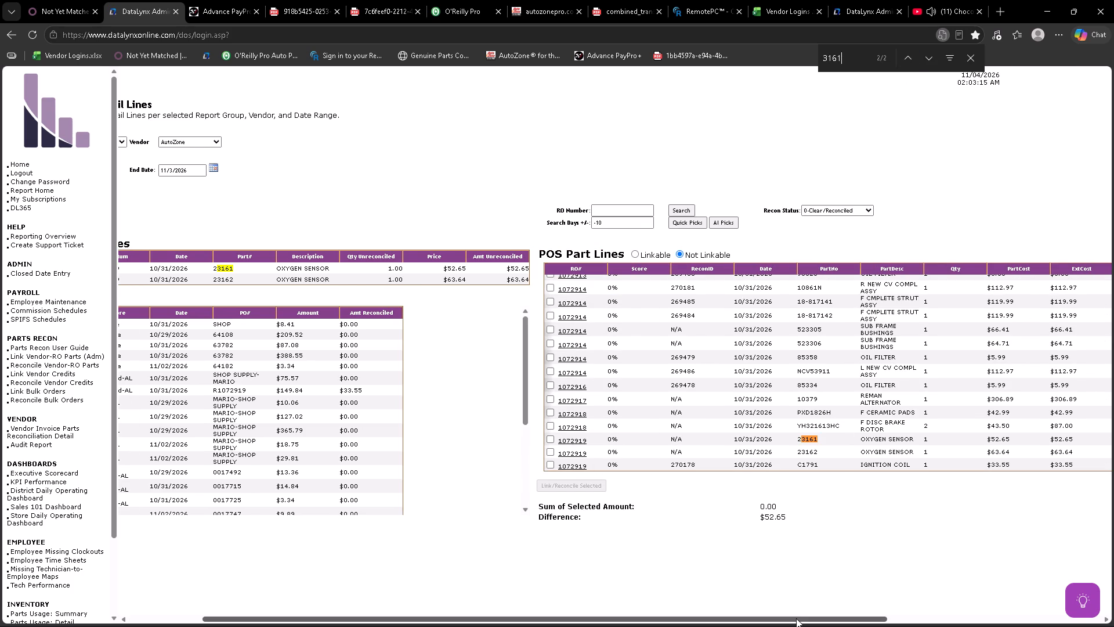
drag(795, 617, 811, 614)
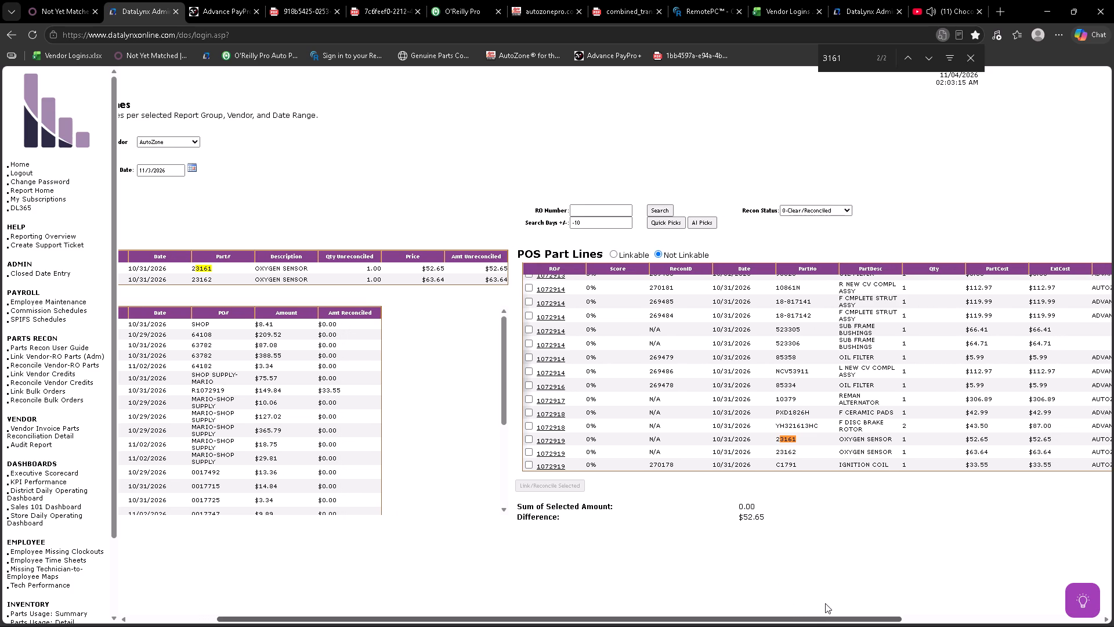
drag(828, 617, 847, 611)
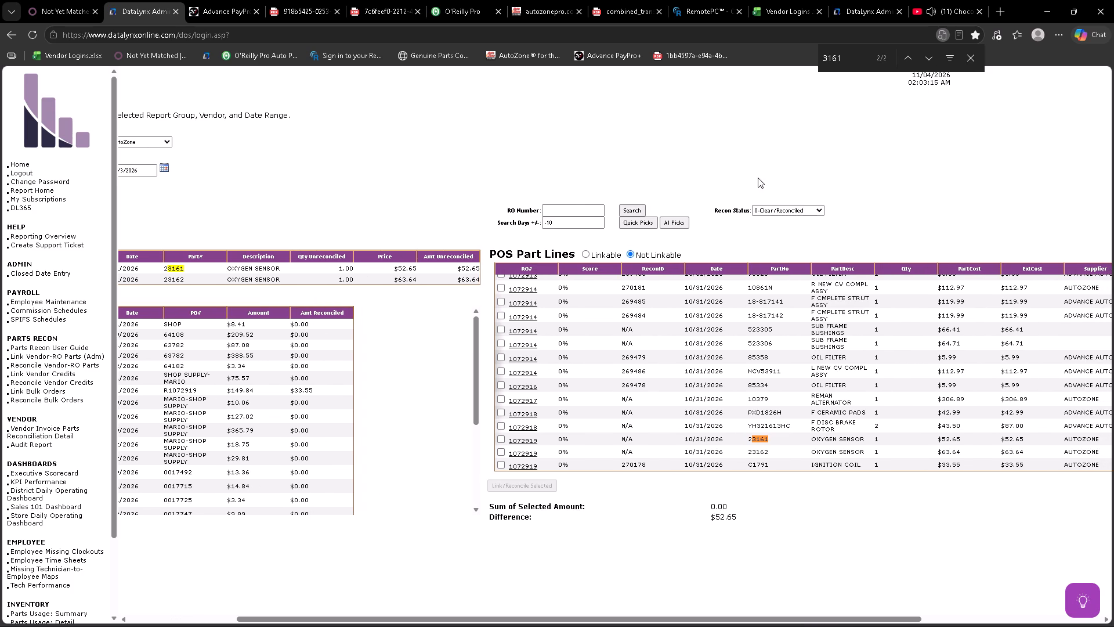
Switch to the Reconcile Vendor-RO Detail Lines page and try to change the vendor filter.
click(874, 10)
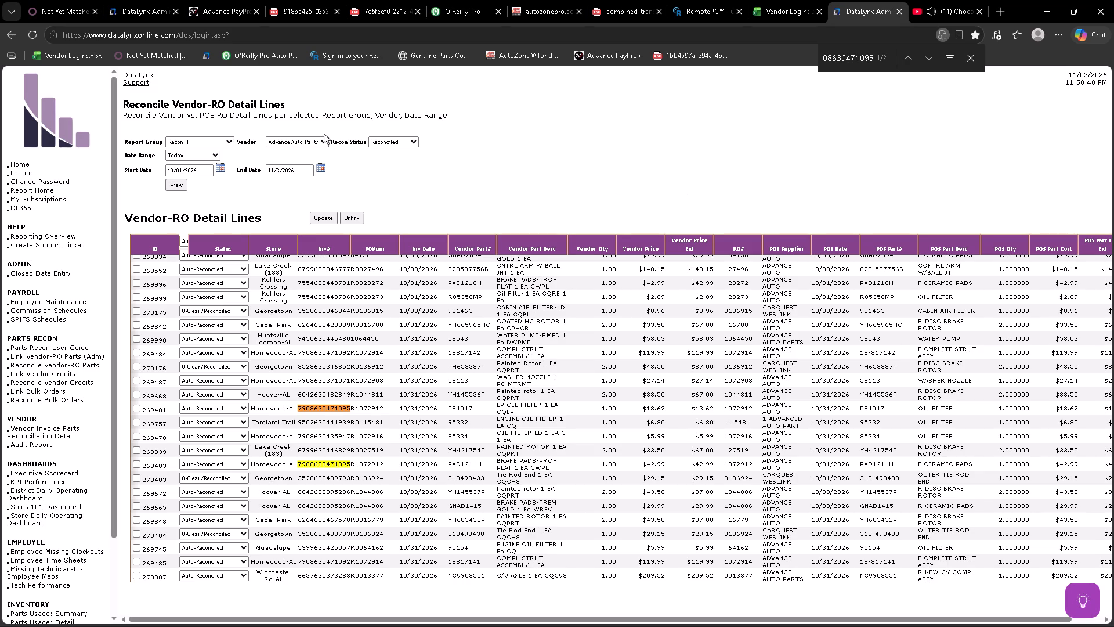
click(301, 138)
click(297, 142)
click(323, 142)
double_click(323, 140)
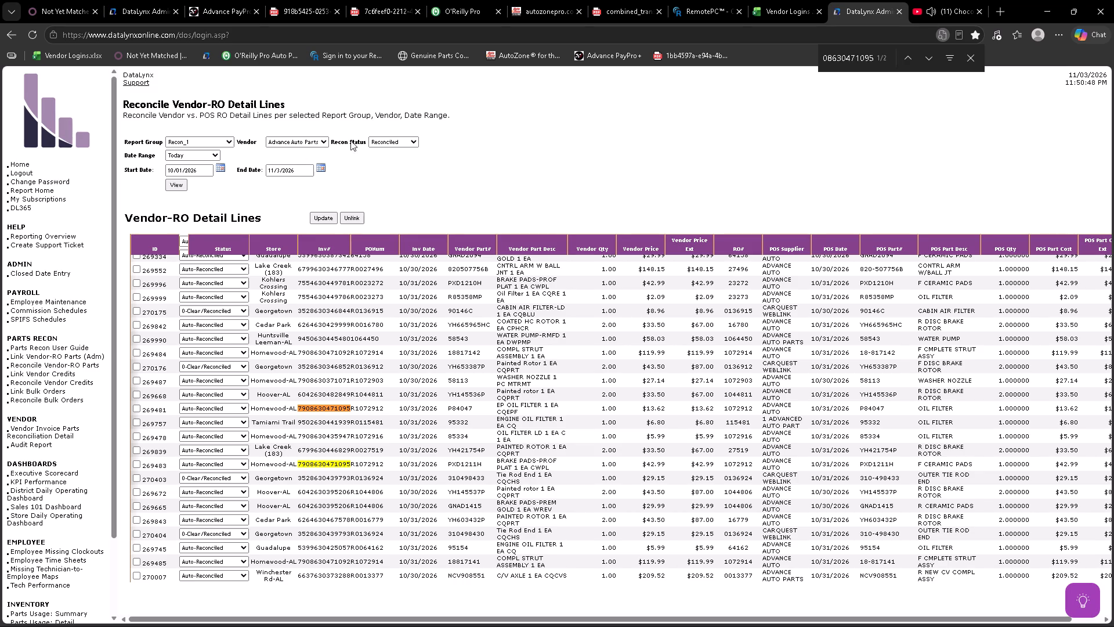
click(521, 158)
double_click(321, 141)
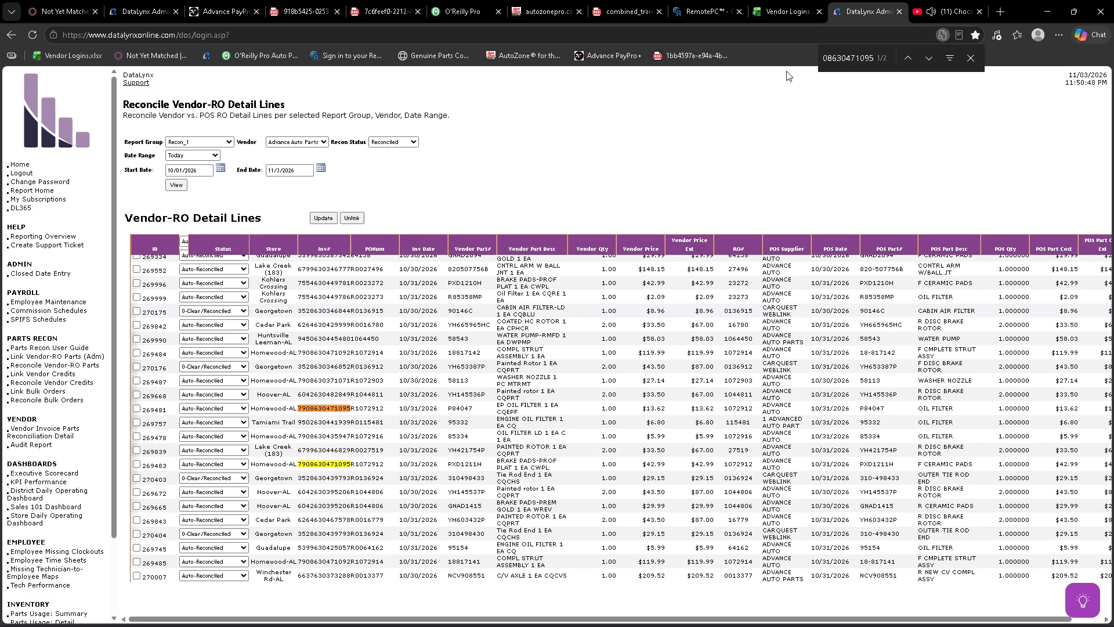
Try to reopen the Reconcile Vendor-RO Parts page, and reload the DataLynx site from its current address.
click(55, 363)
click(293, 34)
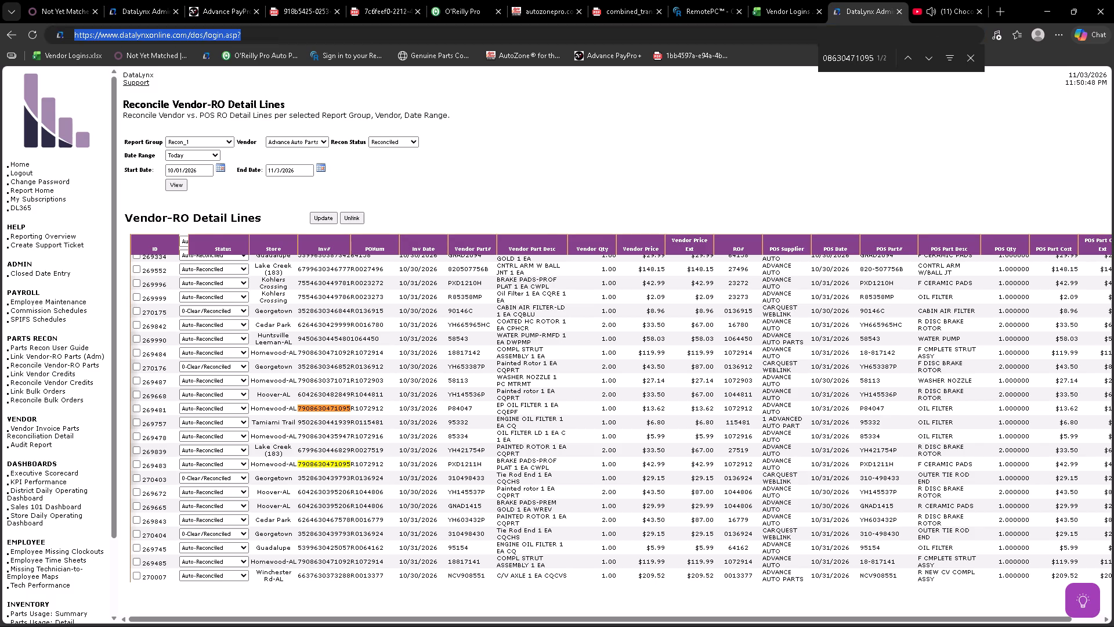
key(Return)
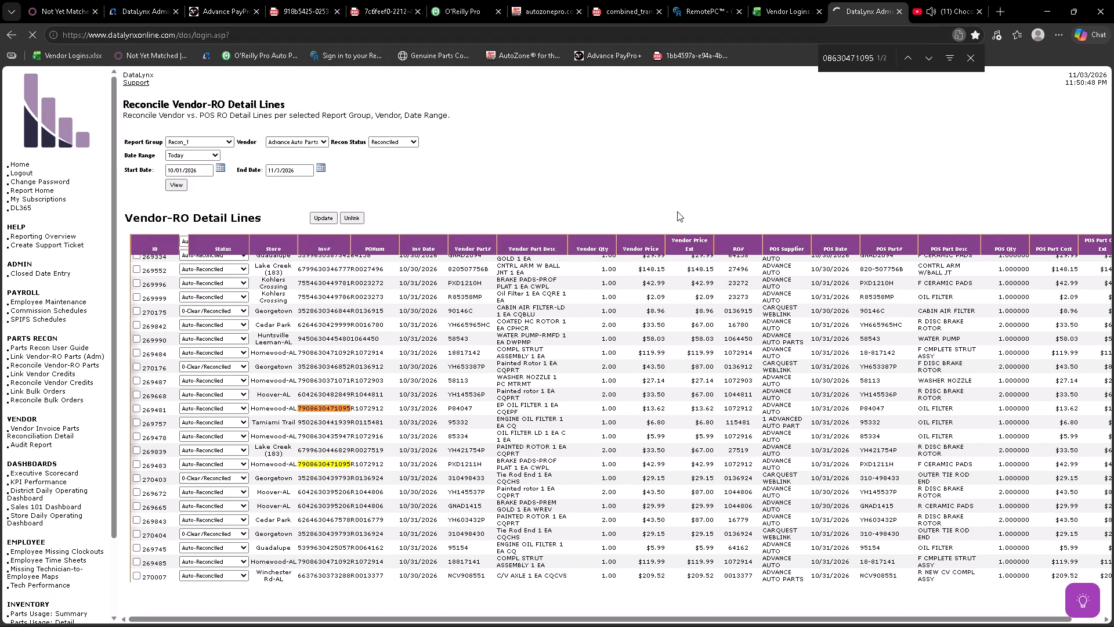
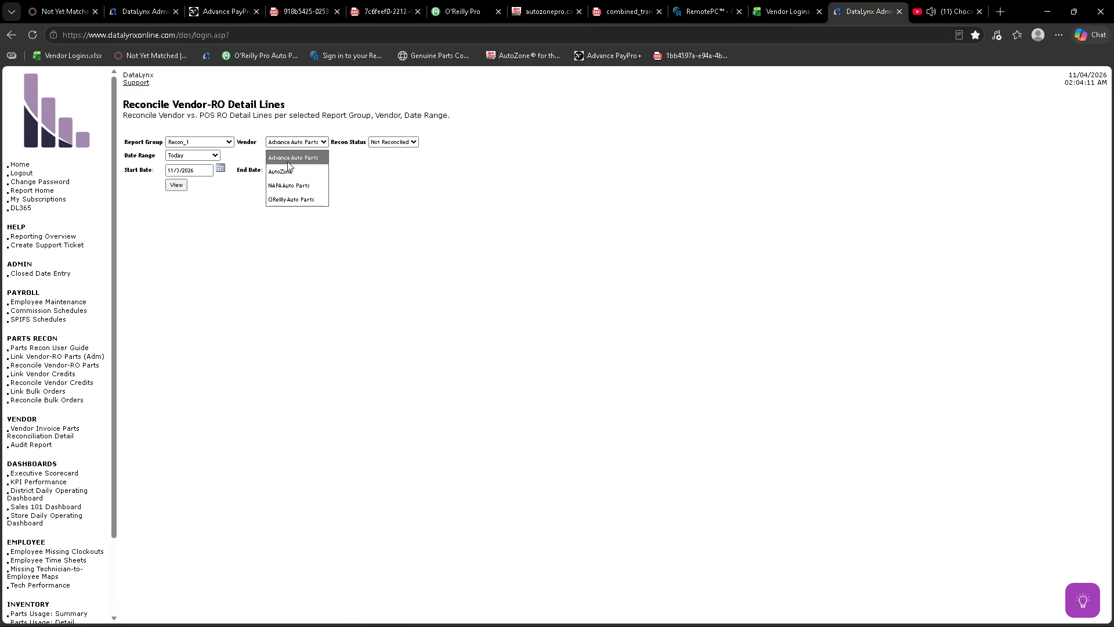
List the not reconciled AutoZone vendor-RO detail lines with the start date set to 10/25/2026.
click(285, 167)
click(222, 168)
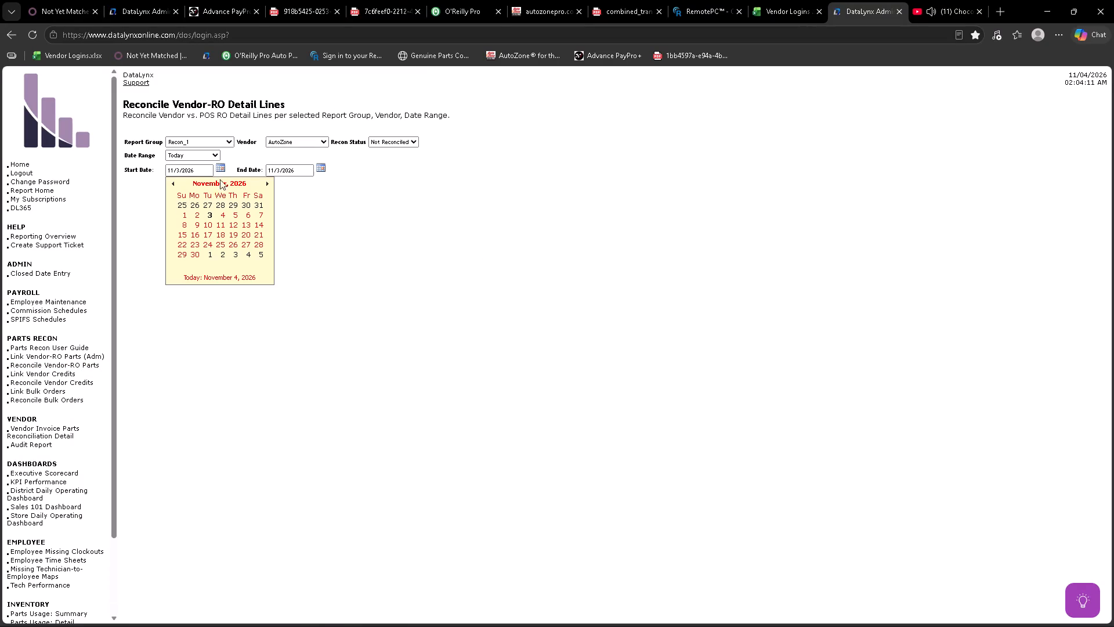
click(173, 183)
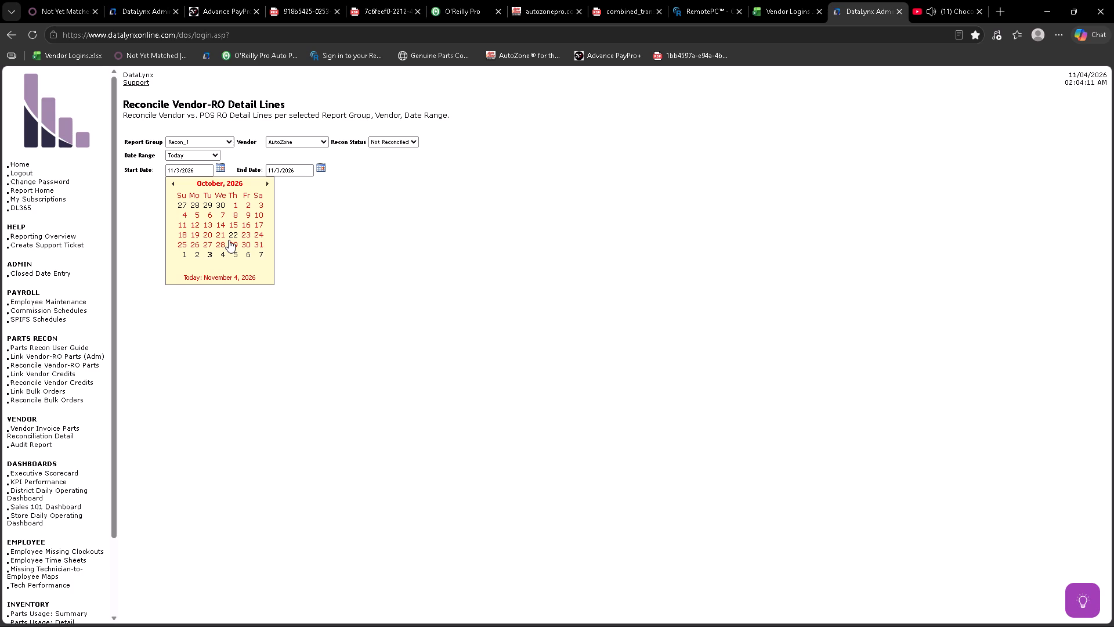
click(185, 244)
click(172, 185)
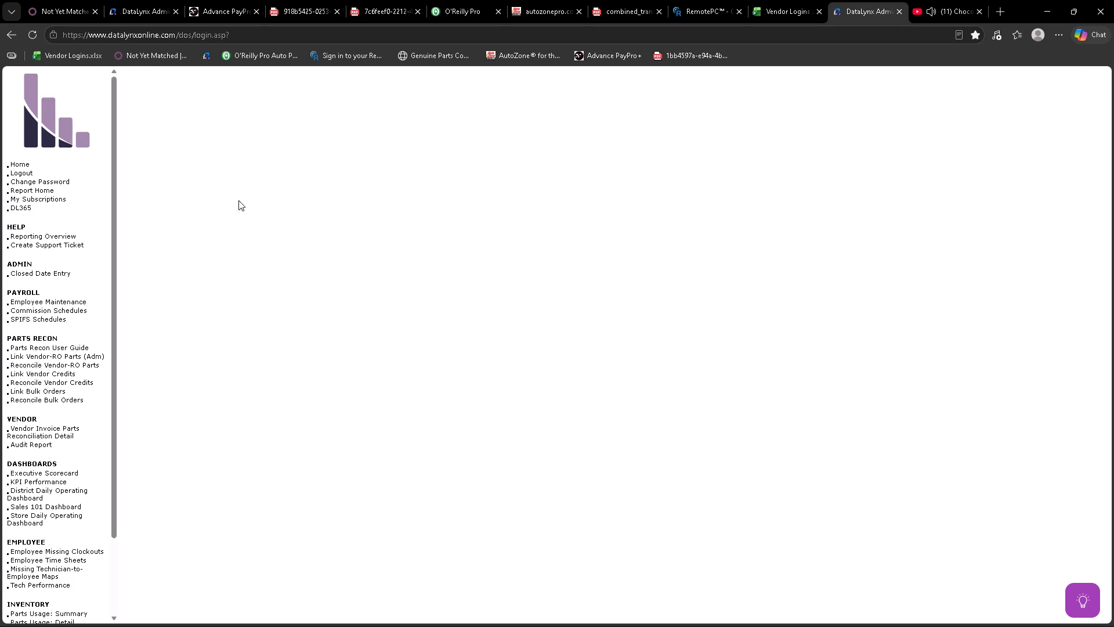
key(ctrl+f)
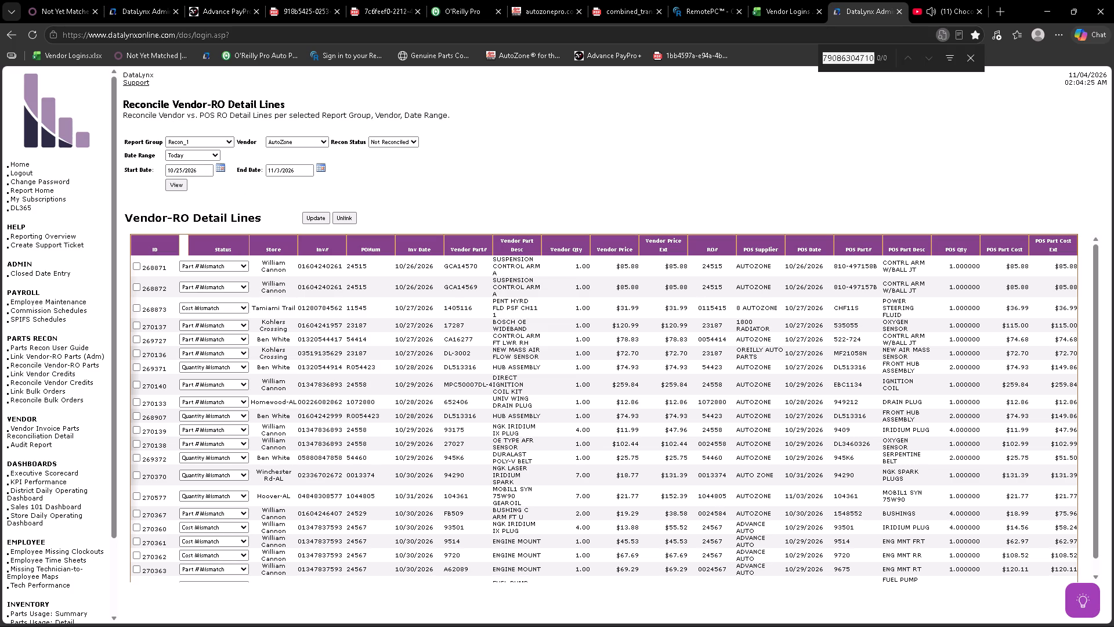
key(ctrl+v)
click(61, 0)
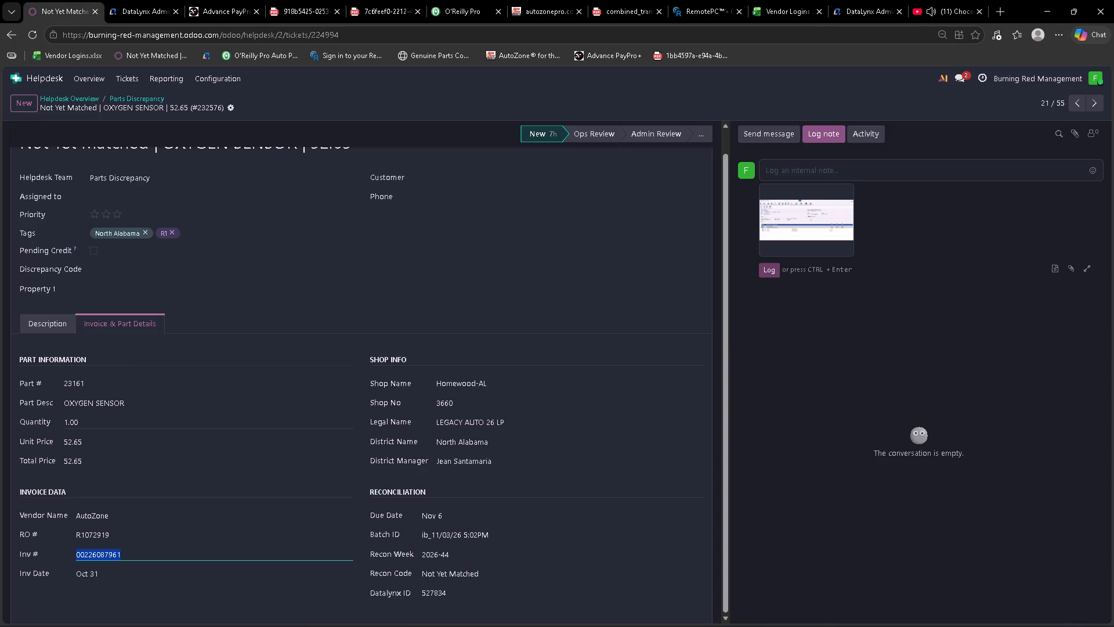
right_click(112, 552)
right_click(112, 552)
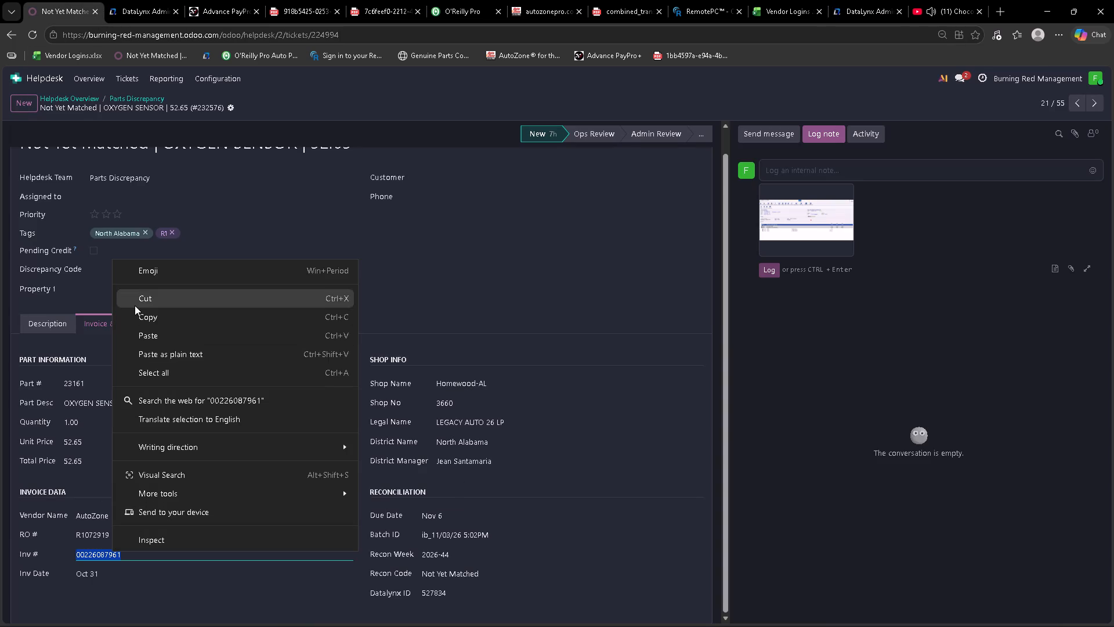
click(150, 316)
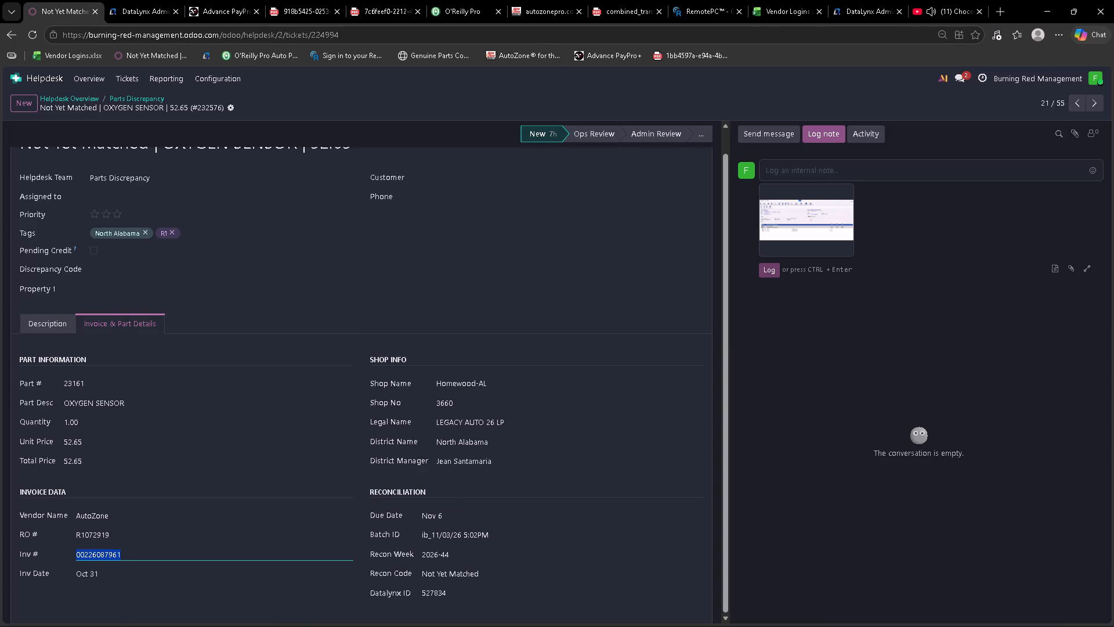
click(847, 15)
key(ctrl+f)
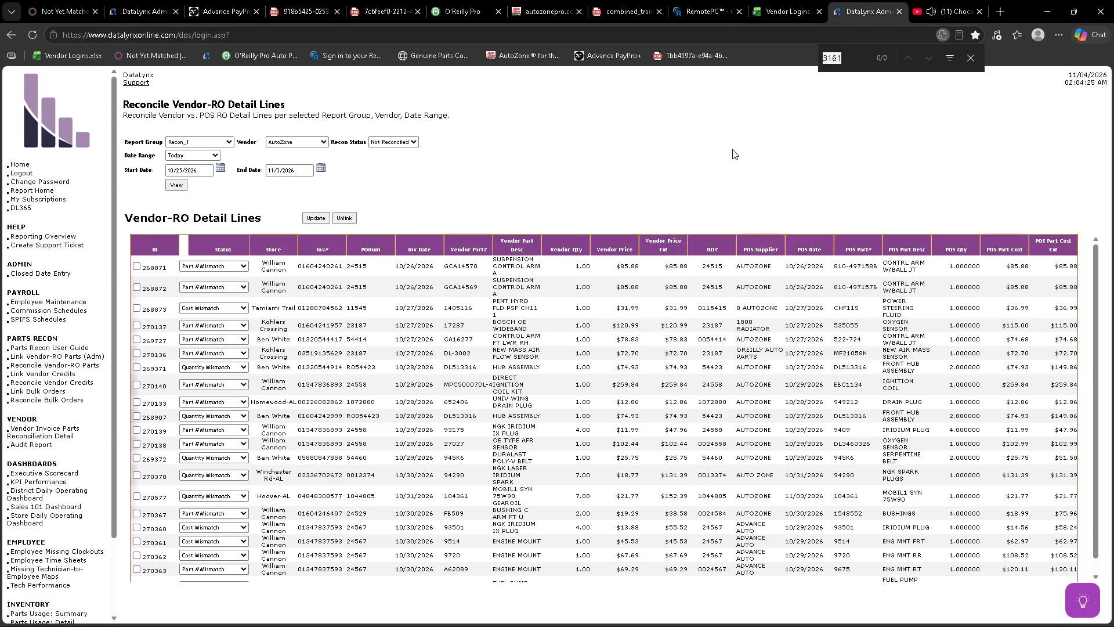
key(ctrl+v)
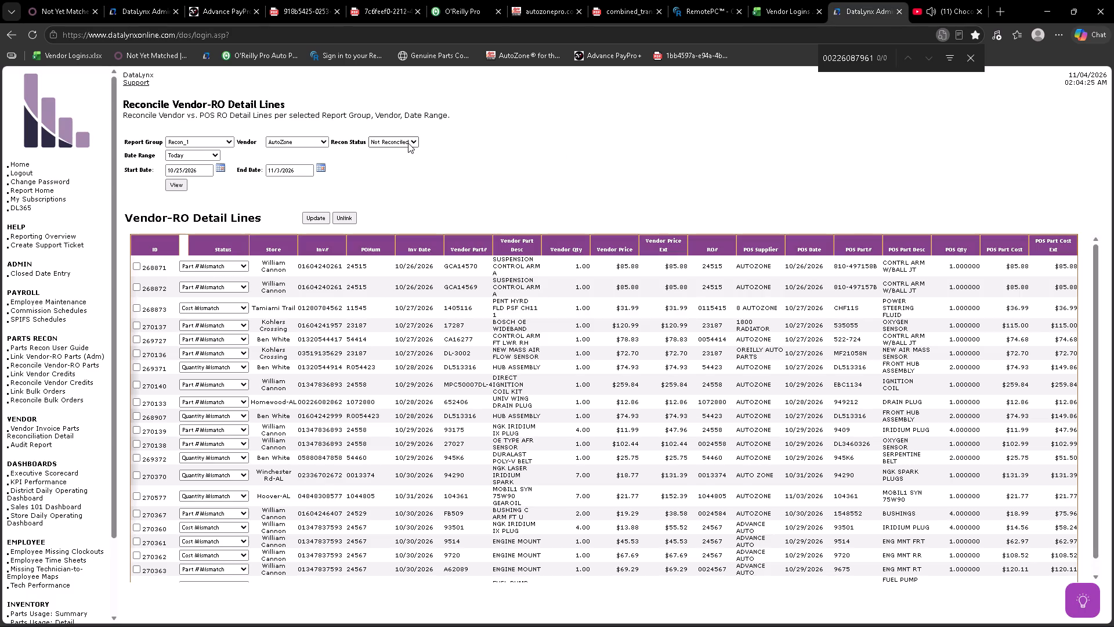
click(408, 143)
click(395, 174)
click(172, 188)
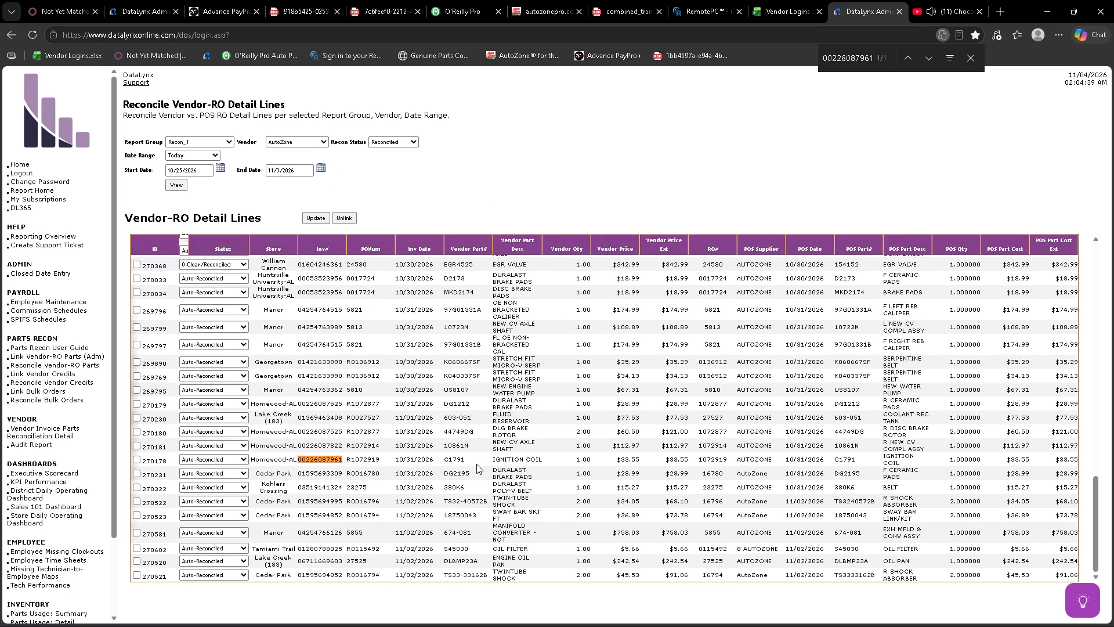
click(69, 11)
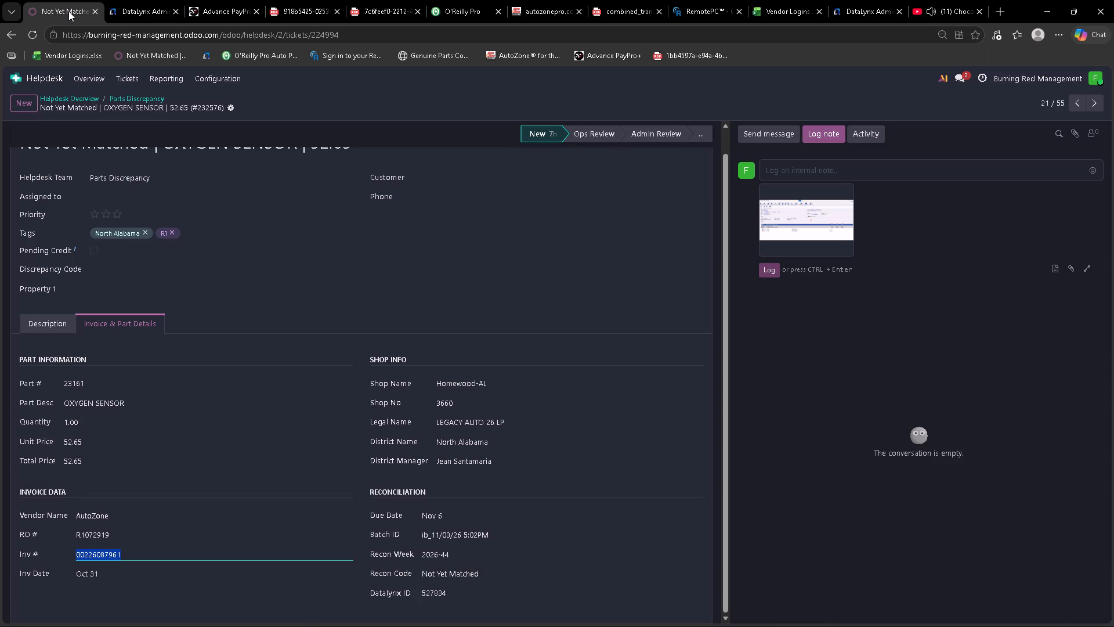
click(846, 5)
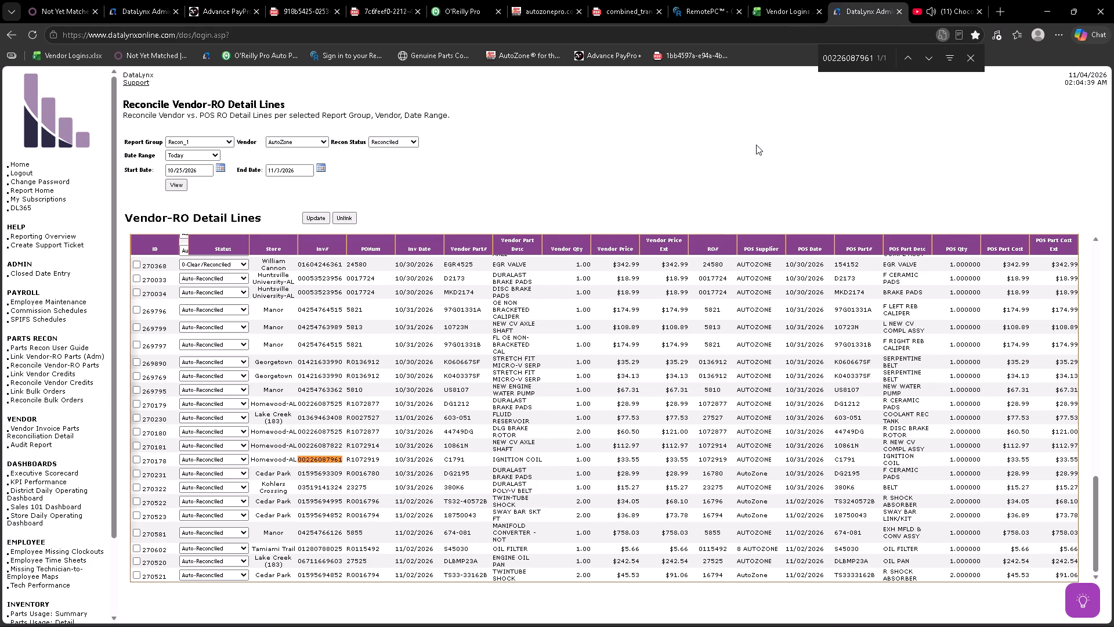
click(64, 8)
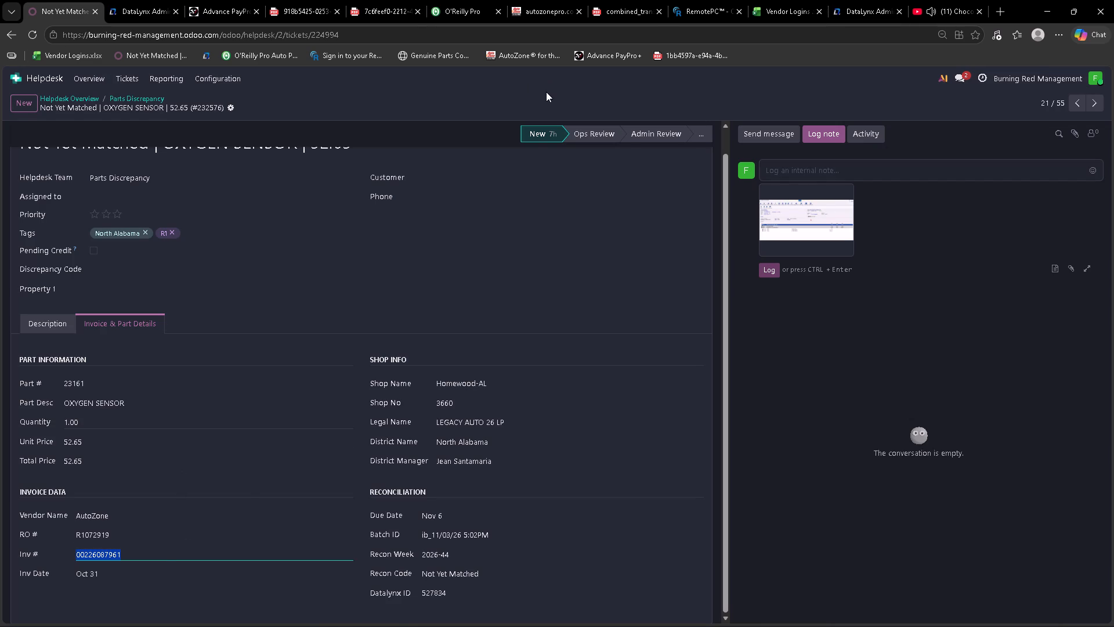
click(850, 11)
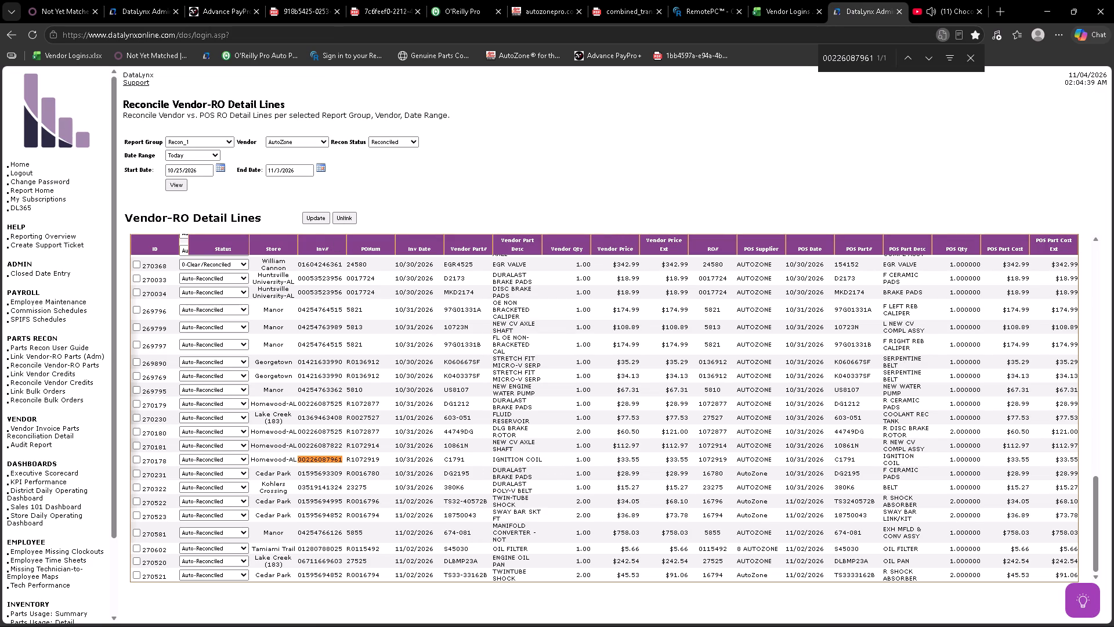
Copy part number 23161 from the helpdesk ticket and search the reconciled detail lines for it.
click(71, 0)
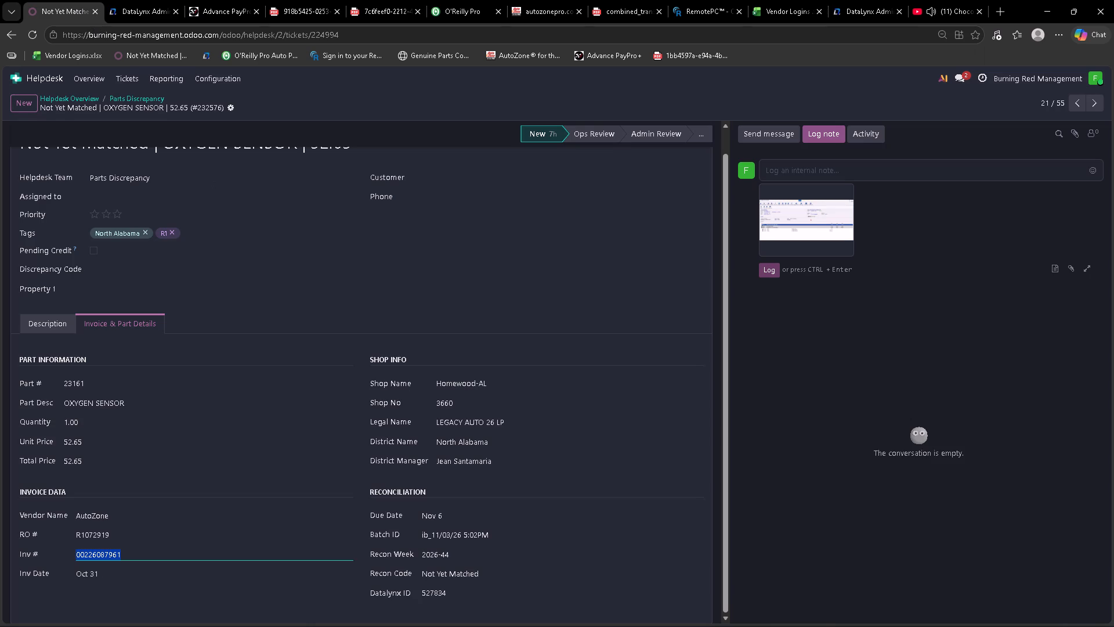
click(113, 381)
key(ctrl+a)
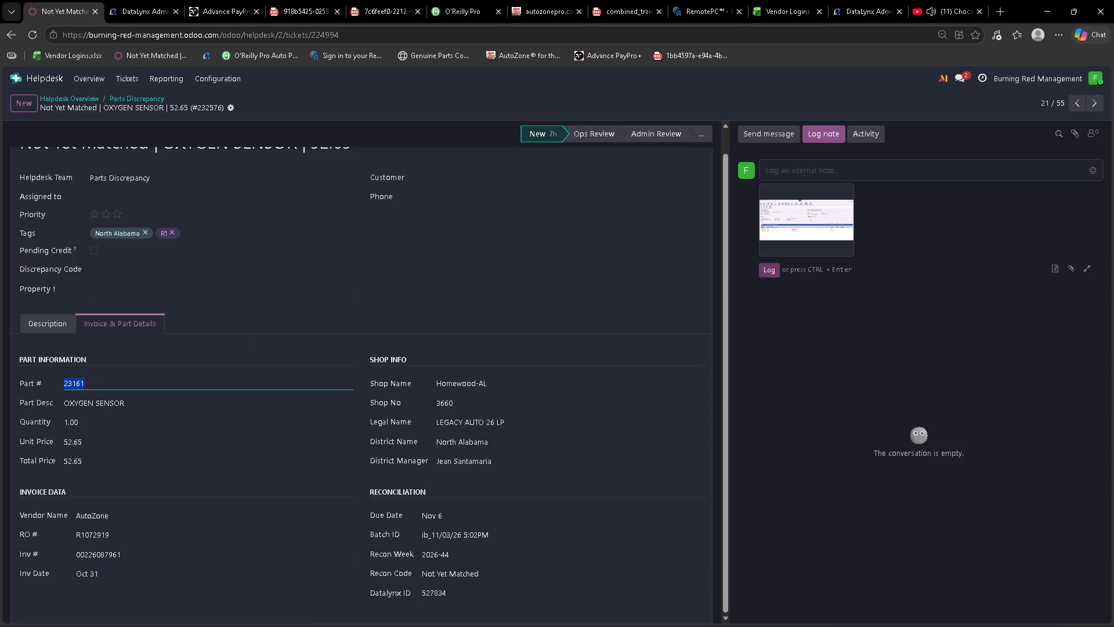
key(ctrl+c)
click(862, 13)
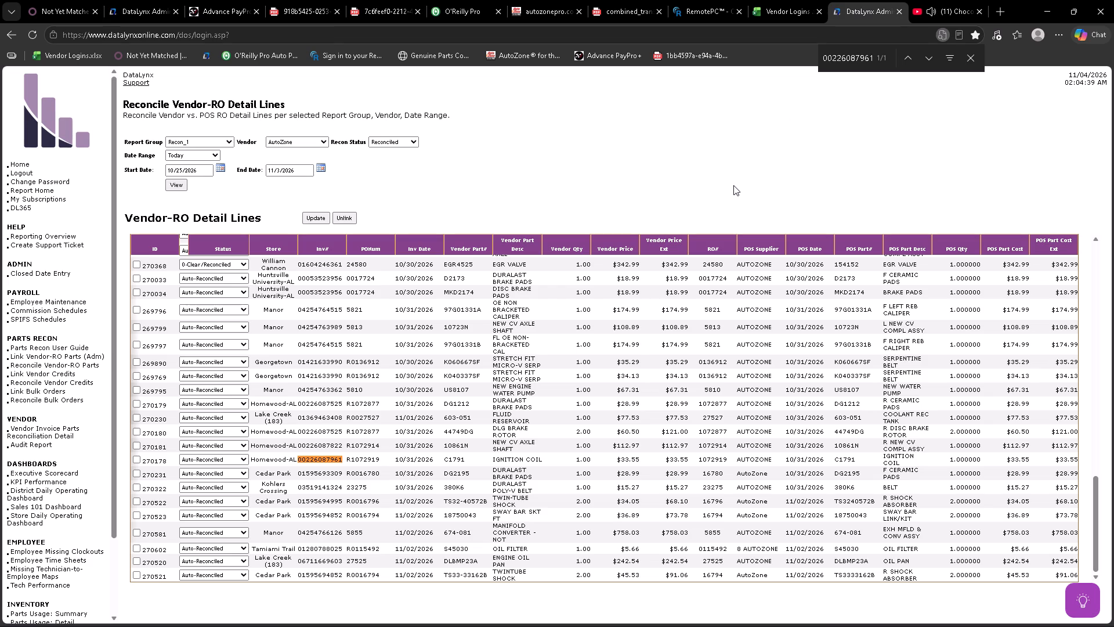
key(ctrl+f)
key(ctrl+v)
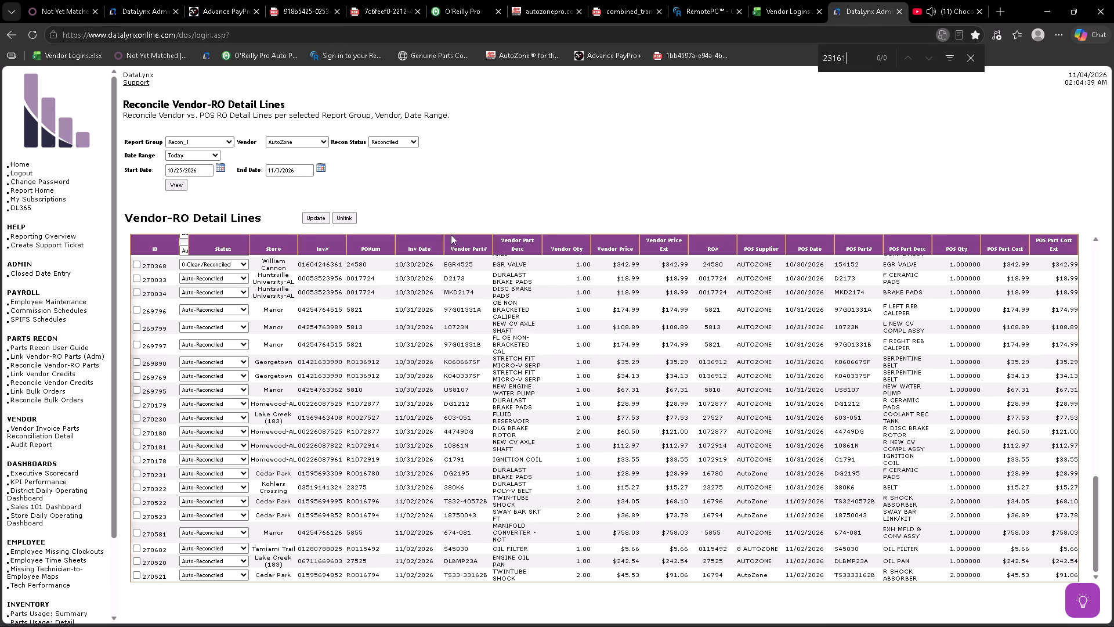
click(63, 1)
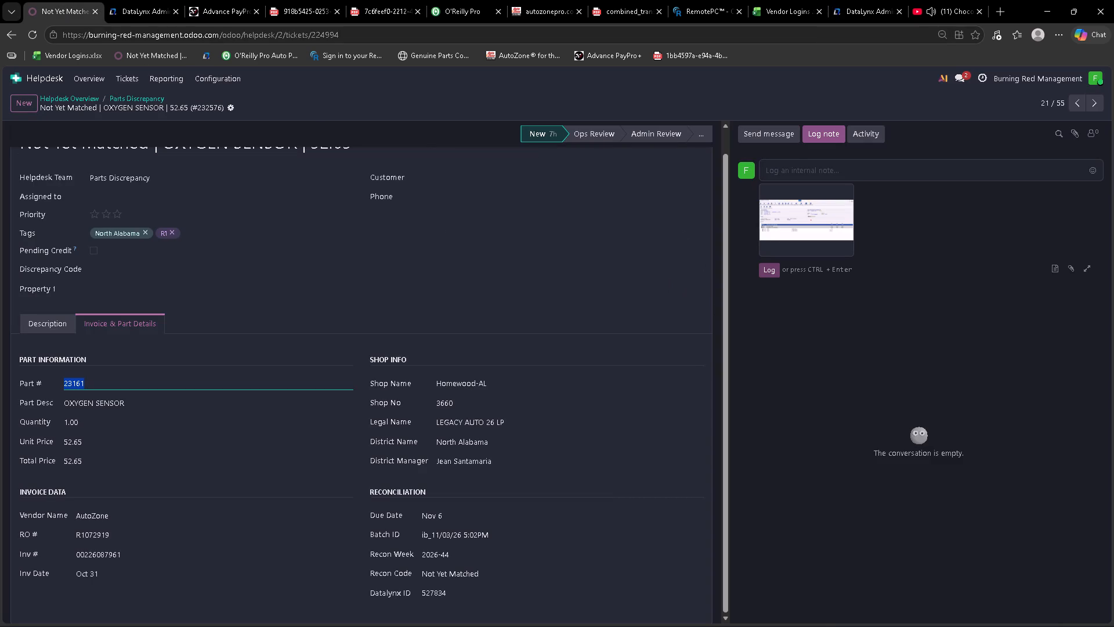
click(144, 2)
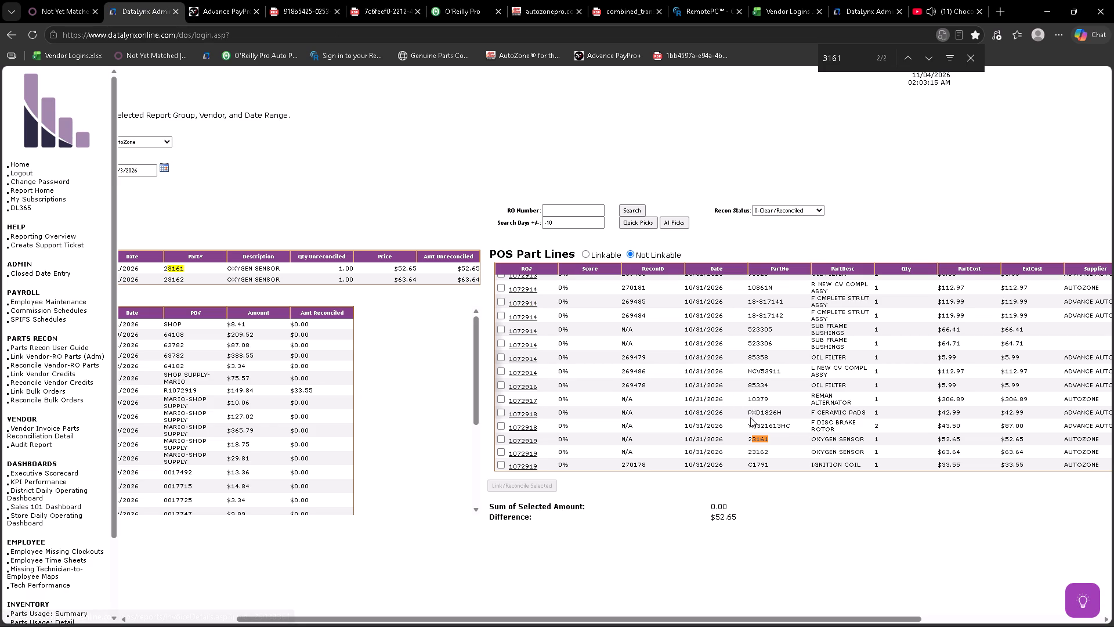
key(ctrl+shift+s)
click(455, 89)
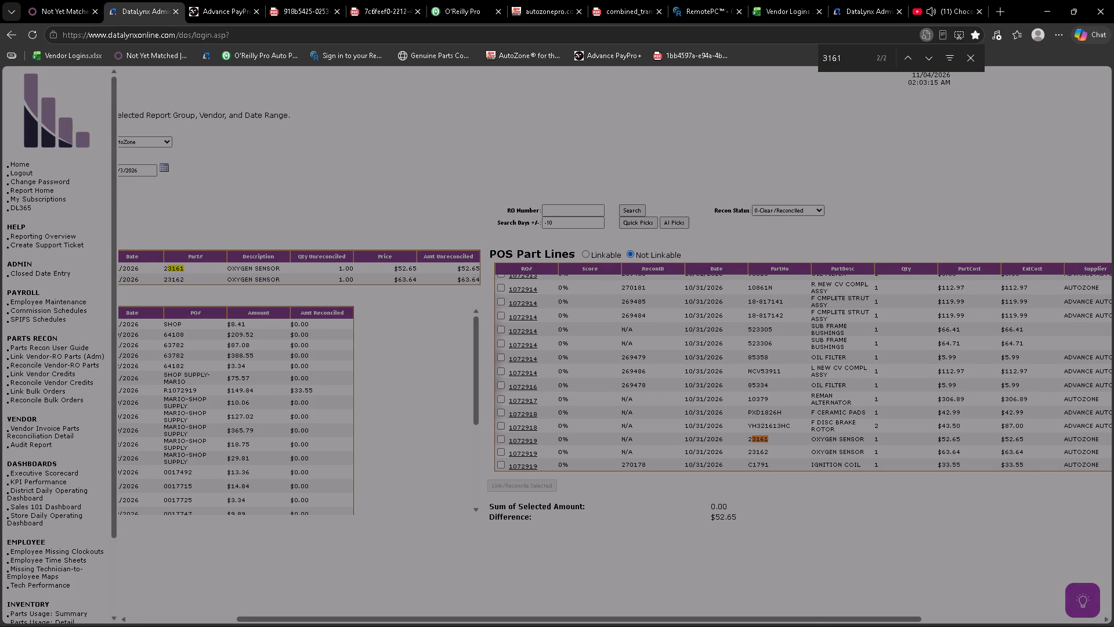
drag(501, 432, 588, 439)
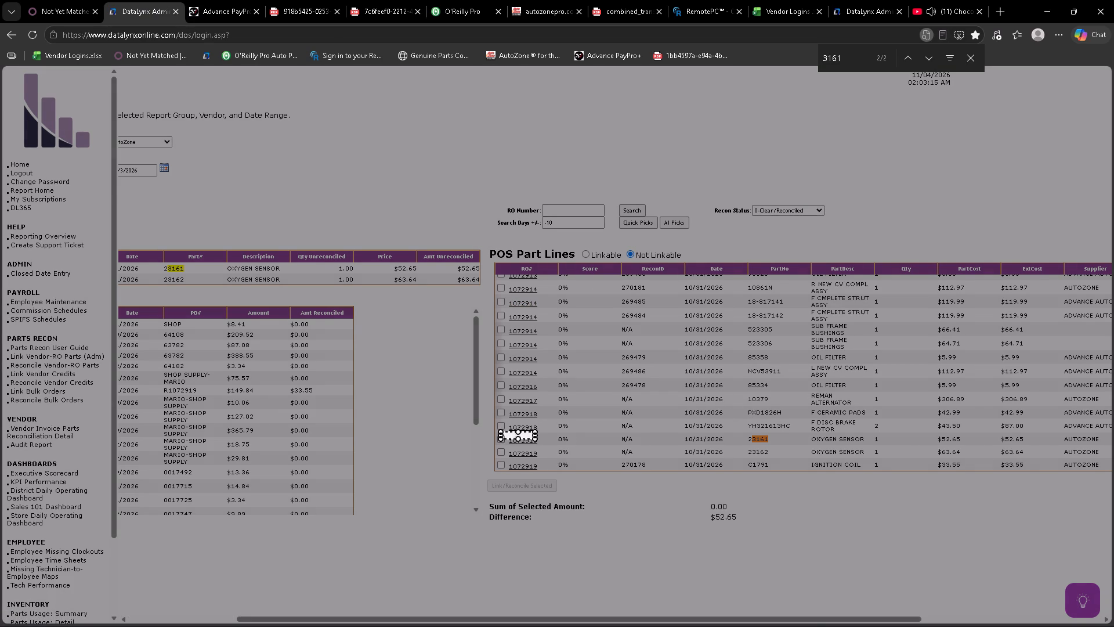
drag(588, 439, 1062, 463)
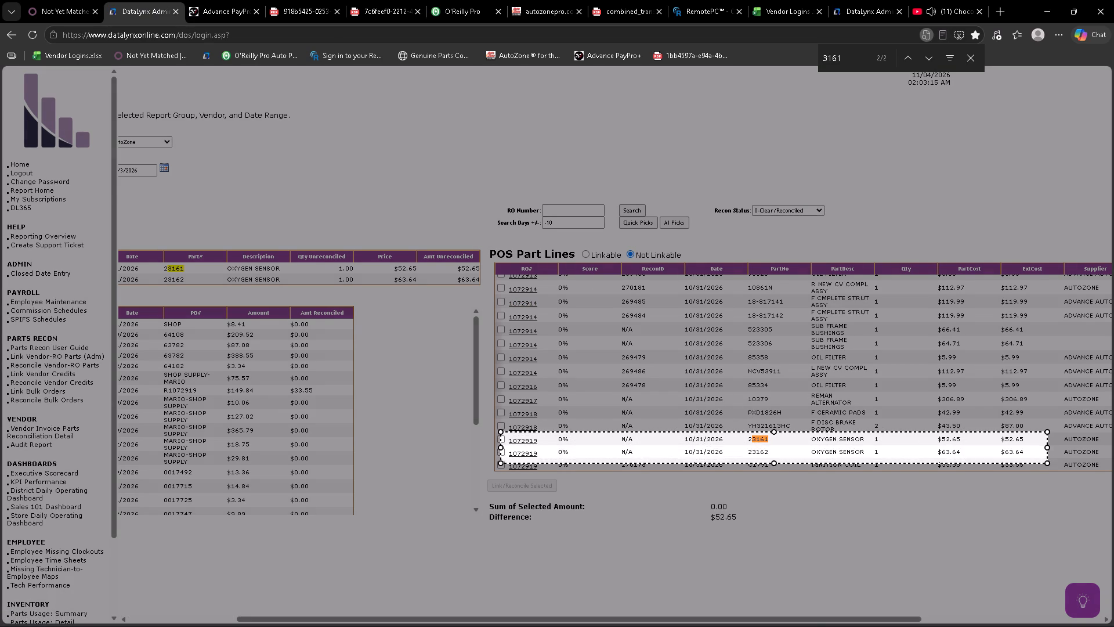
drag(1062, 463, 1044, 448)
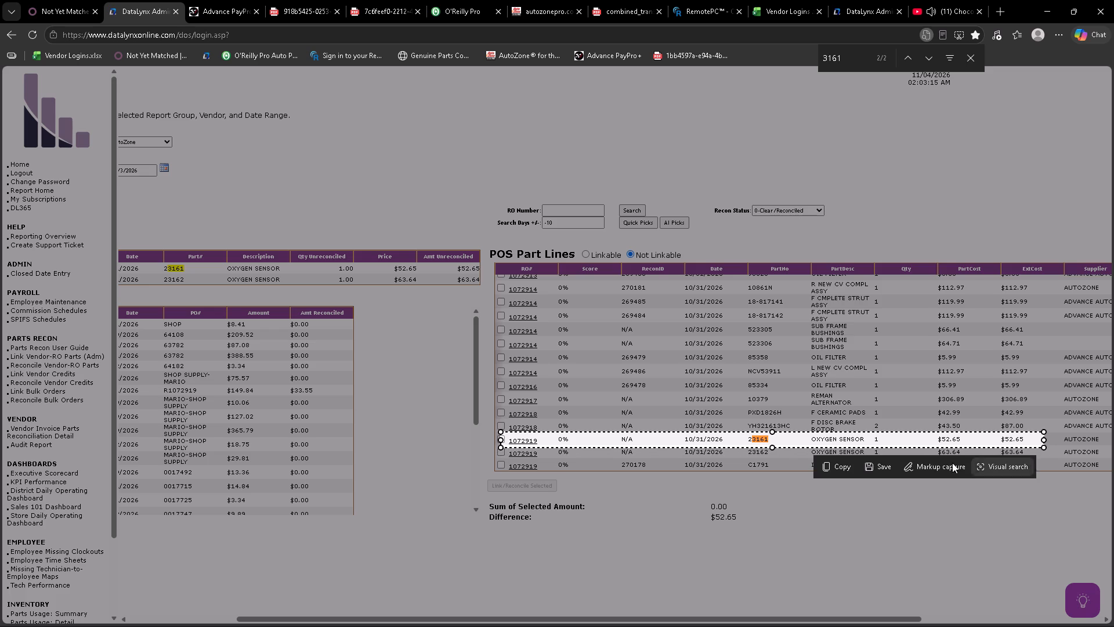
click(885, 468)
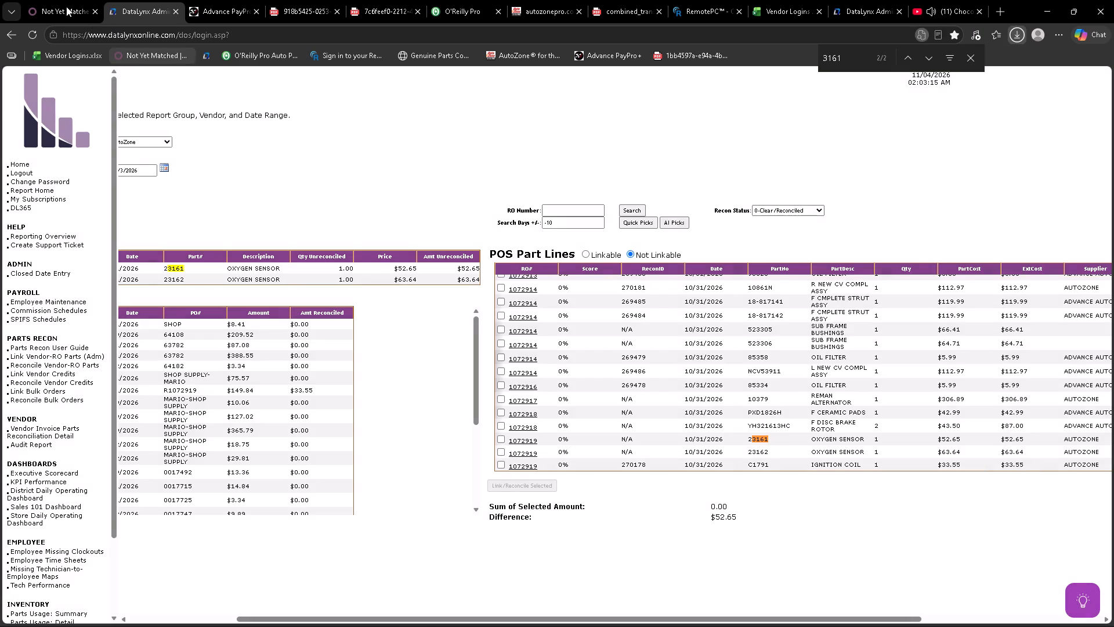
Return to the helpdesk ticket and start attaching a file to the internal note.
click(66, 6)
click(1069, 266)
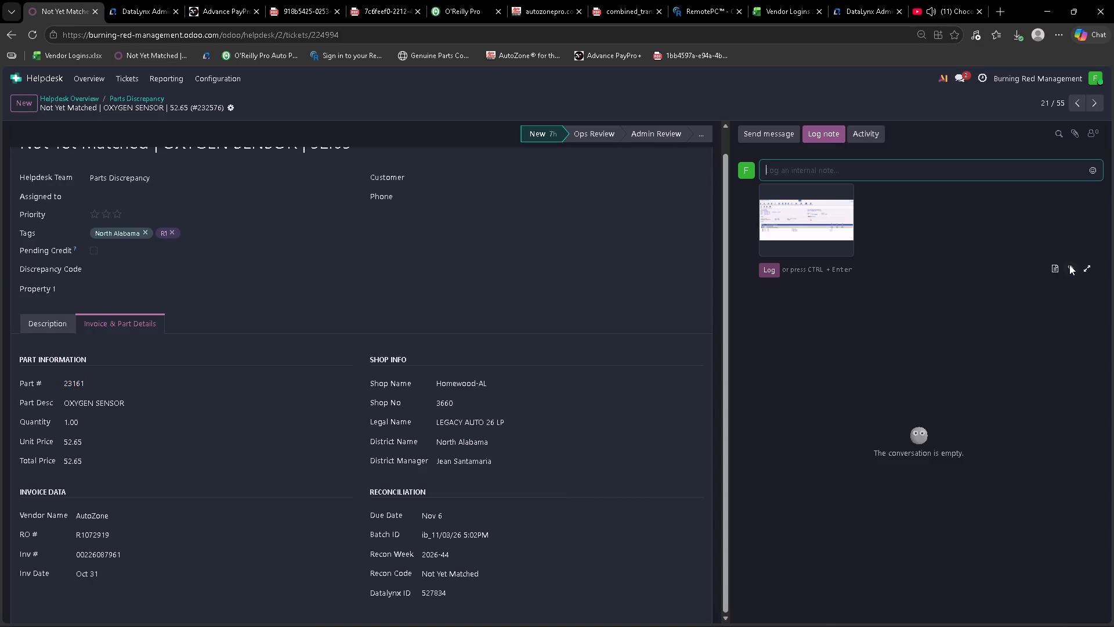
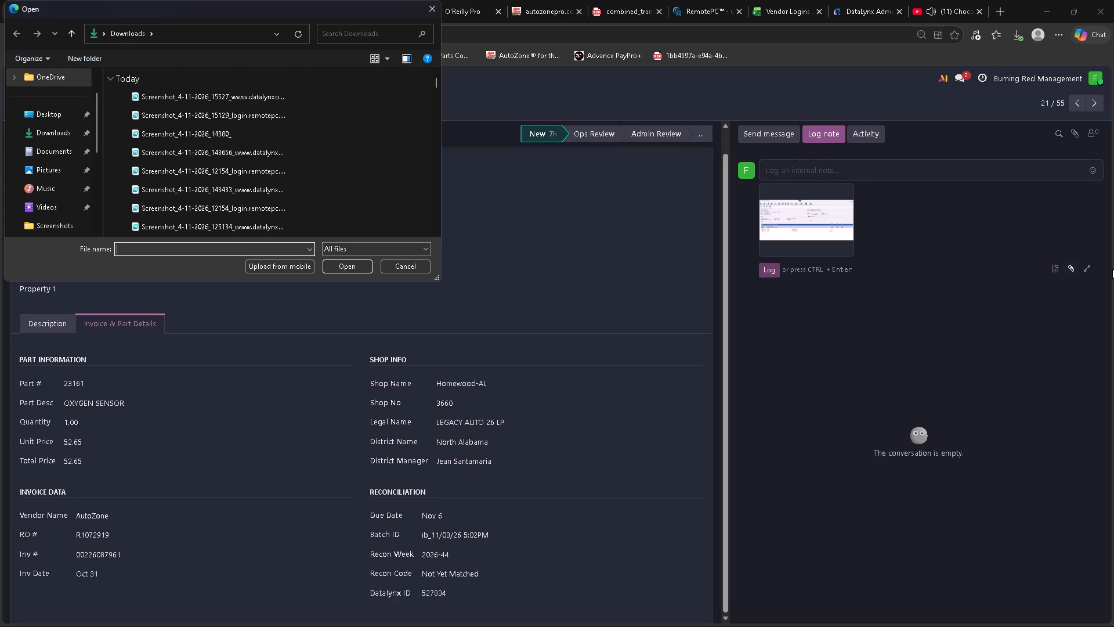
Attach the most recent DataLynx screenshot from Downloads to the internal note as the second image.
double_click(267, 97)
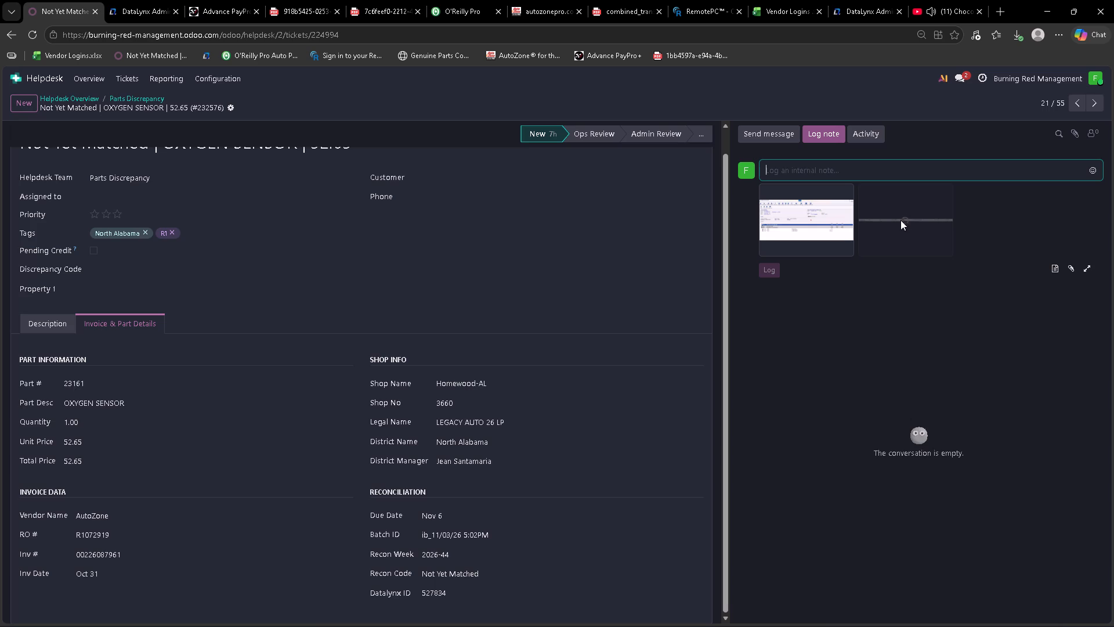
Go back to ticket #232568 for the coated HC rotor and copy its note text "NONLINKABLE / MATCH ALREADY TO DIFFERENT INVOICE".
click(1076, 102)
click(1076, 102)
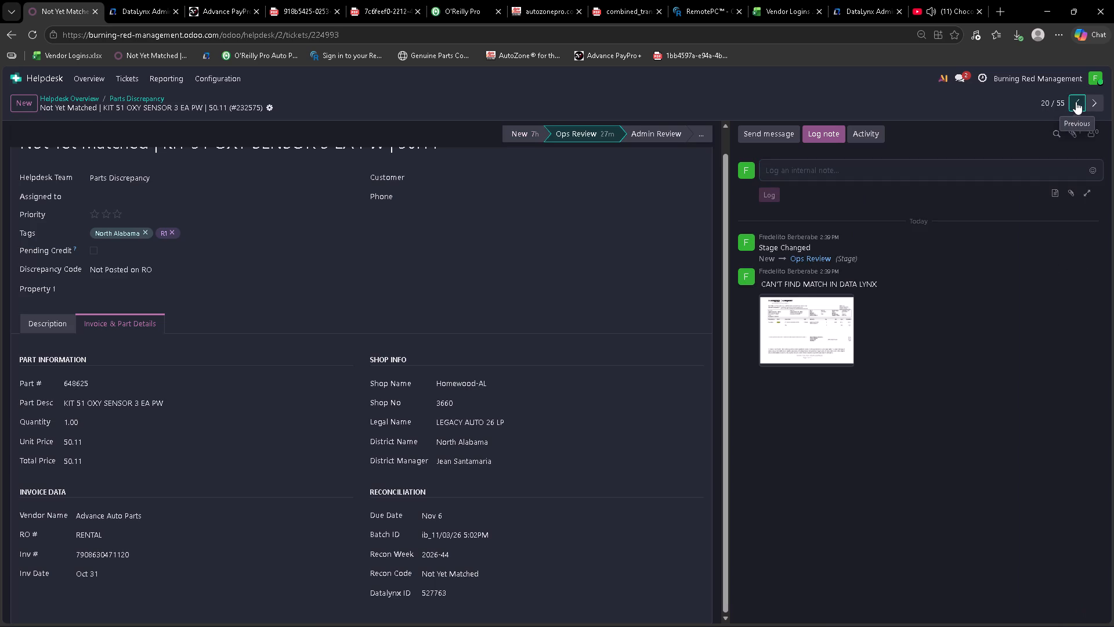
click(1076, 102)
click(1076, 102)
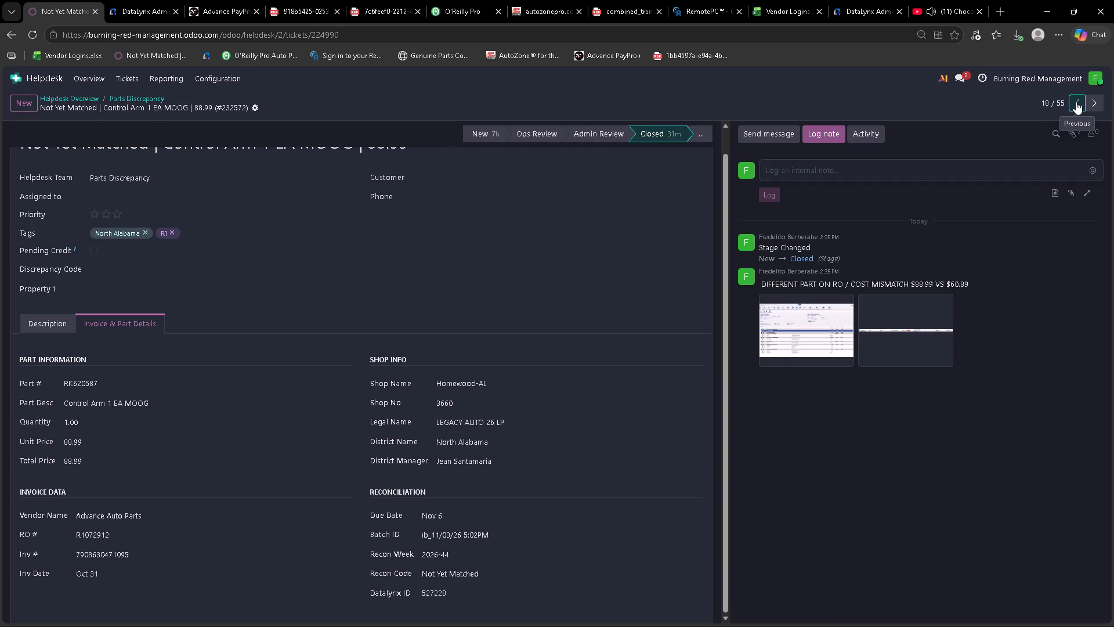
click(1076, 102)
click(1092, 103)
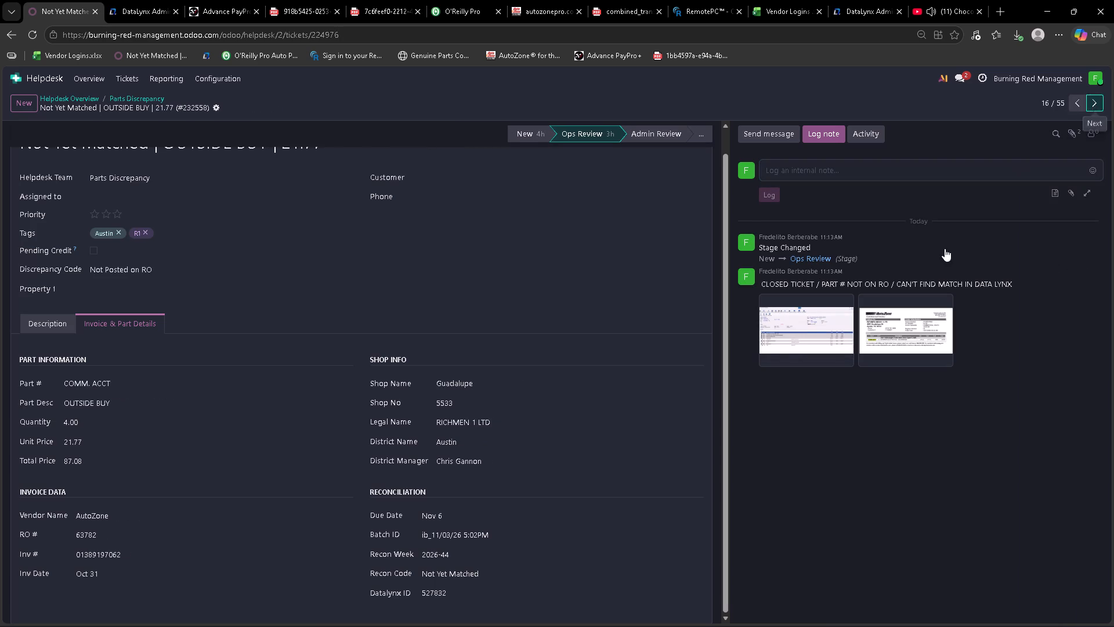
drag(961, 280, 866, 284)
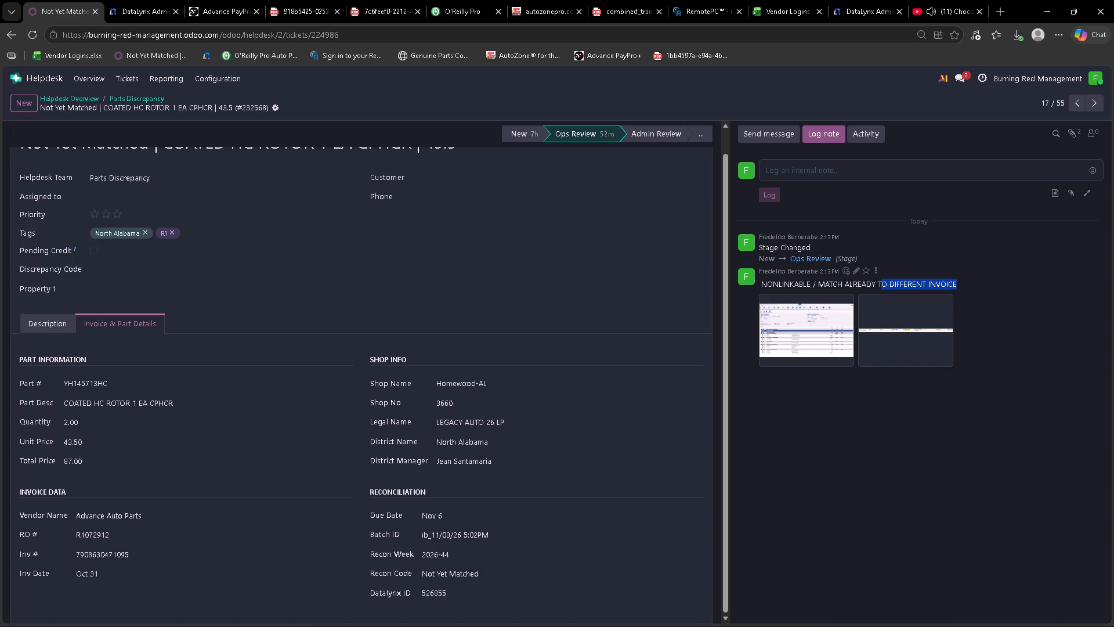
drag(866, 284, 760, 282)
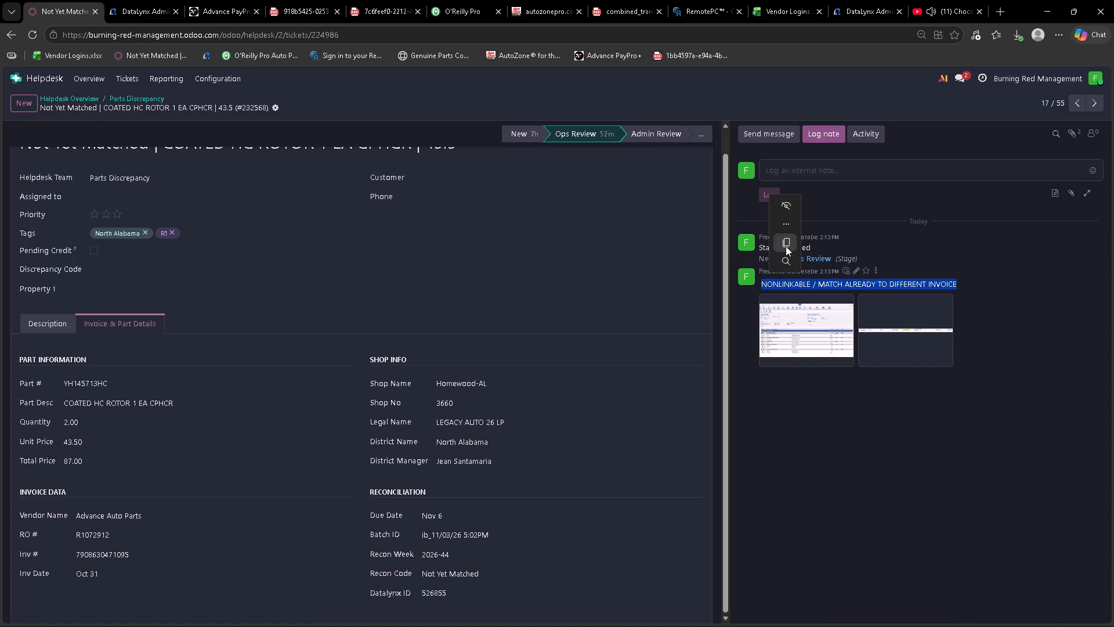
click(786, 246)
Return to ticket #232576 for oxygen sensor 23161 and log the internal note "NONLINKABLE / MATCH ALREADY TO DIFFERENT INVOICE" with its attached screenshots.
click(1096, 111)
click(1096, 109)
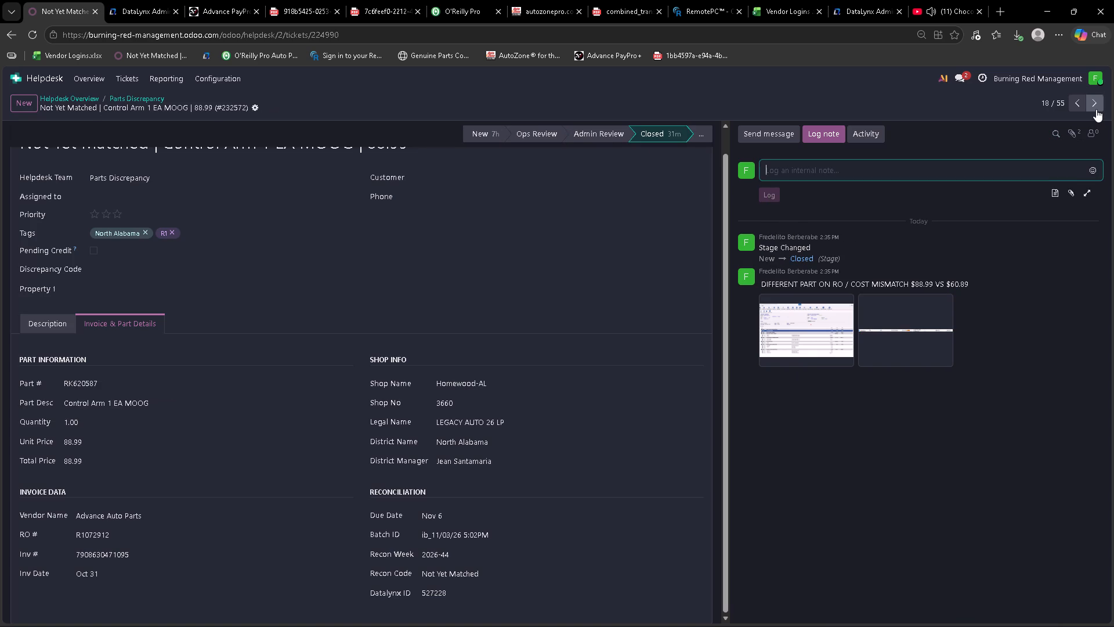
click(1096, 109)
click(1096, 109)
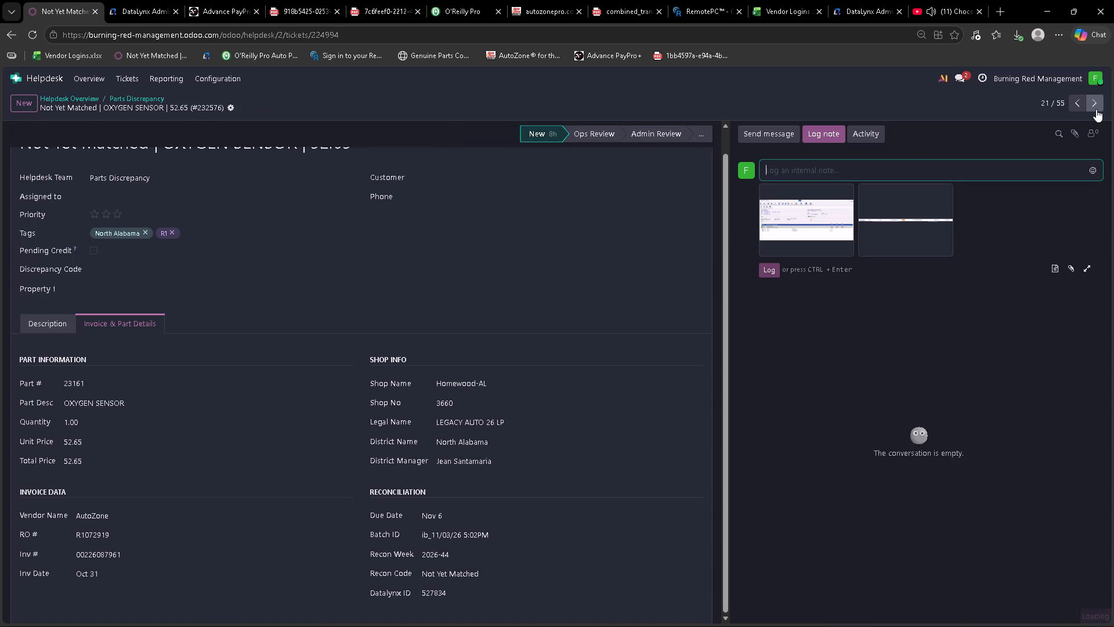
click(868, 166)
key(ctrl+v)
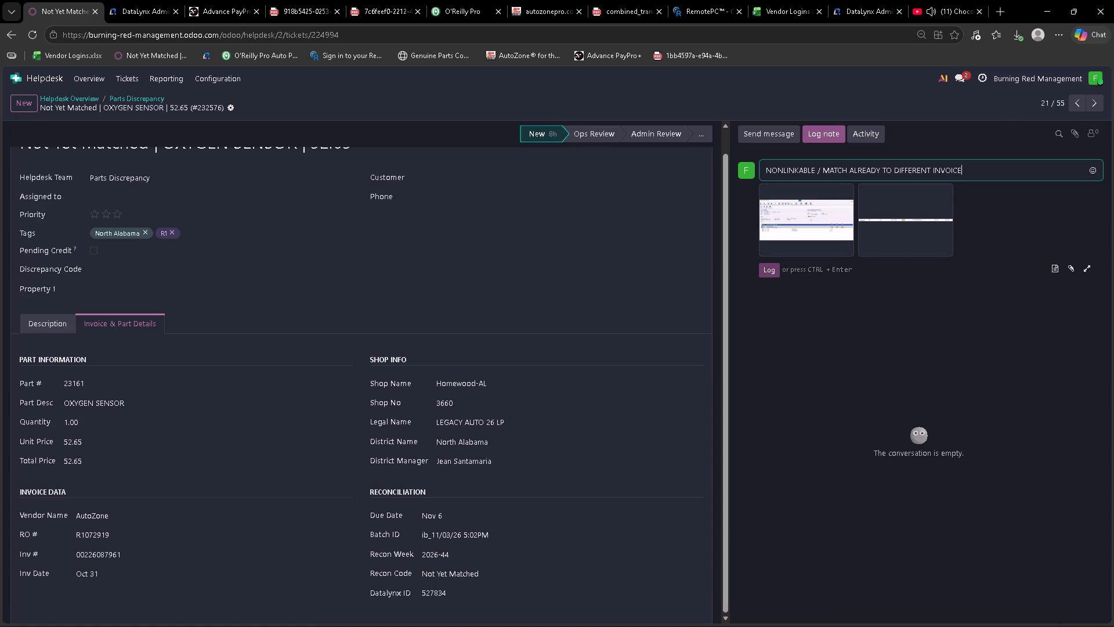
click(767, 272)
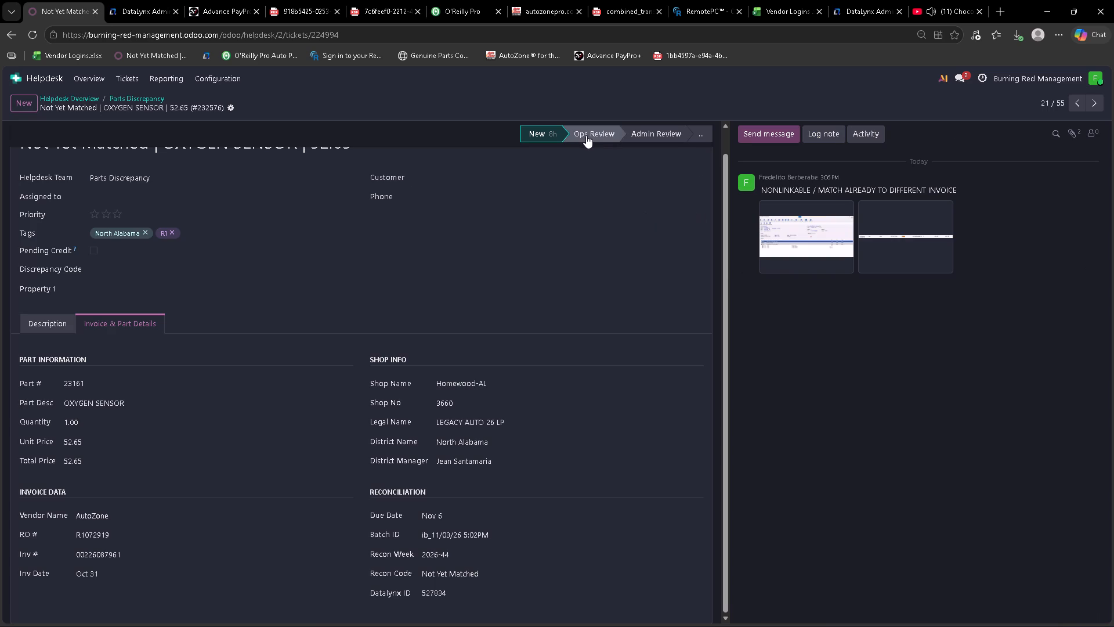
Move the oxygen sensor 23161 ticket to the Ops Review stage and go on to the next ticket.
click(587, 135)
click(1098, 107)
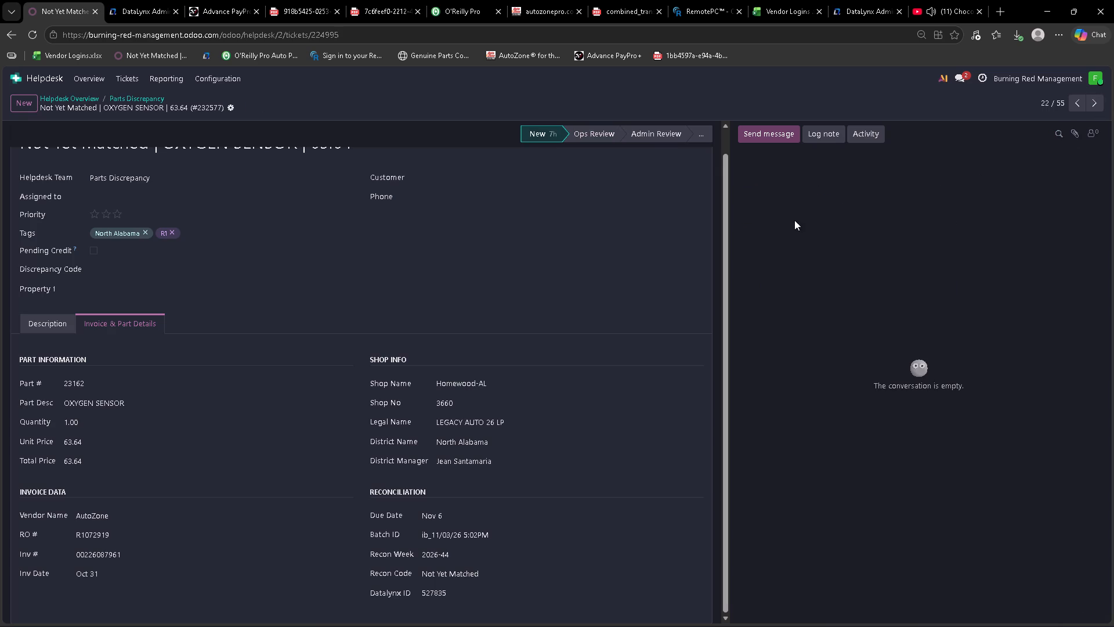
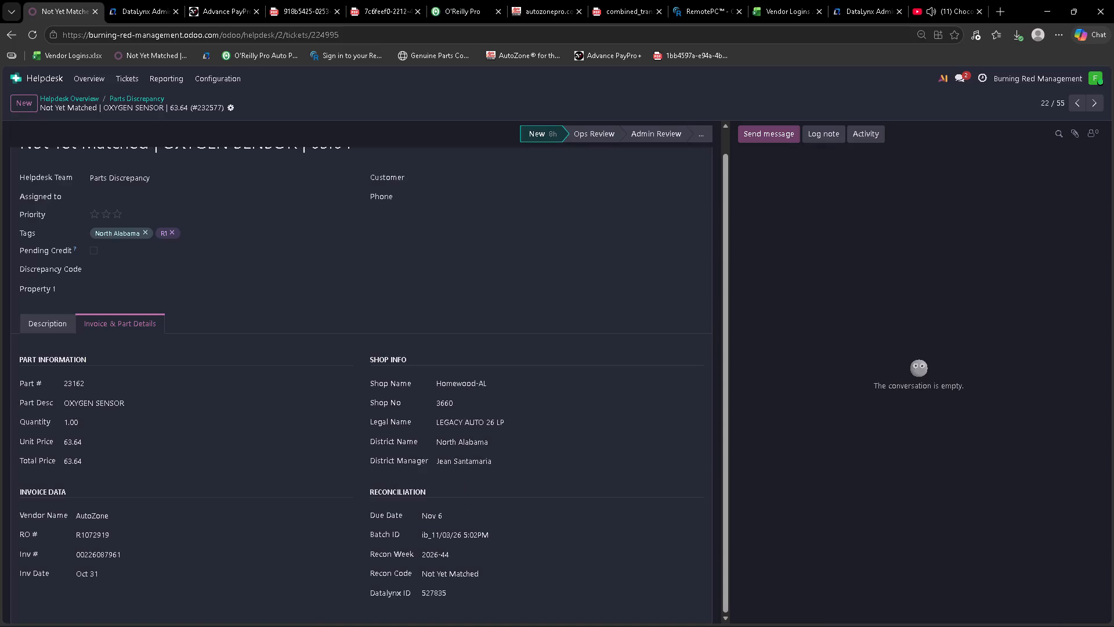
click(1072, 105)
click(800, 260)
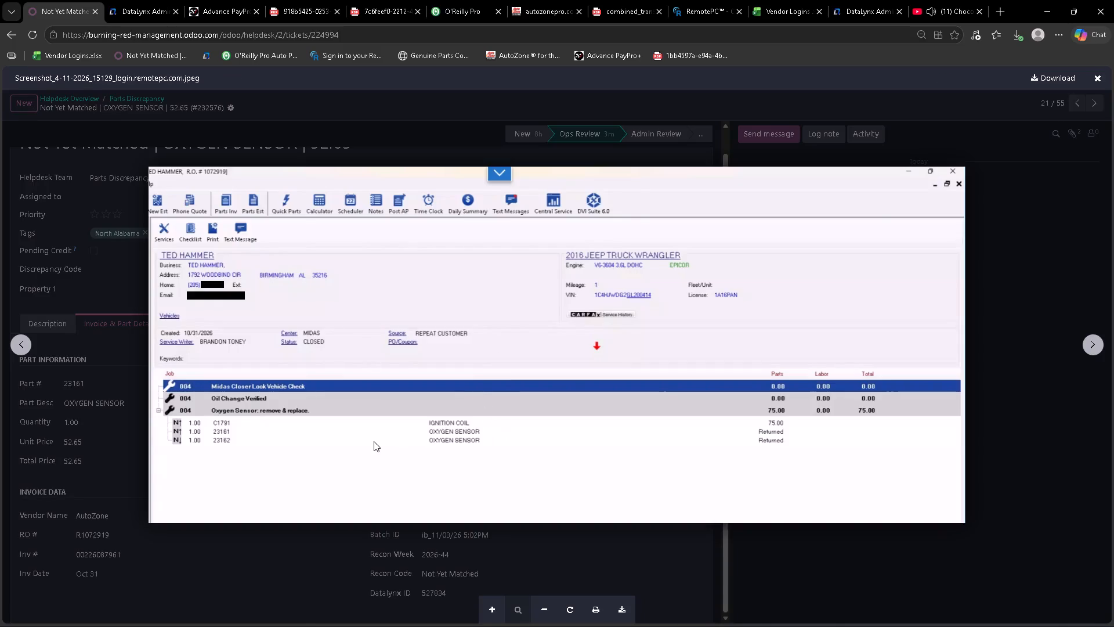
click(1047, 77)
click(1059, 210)
click(1094, 99)
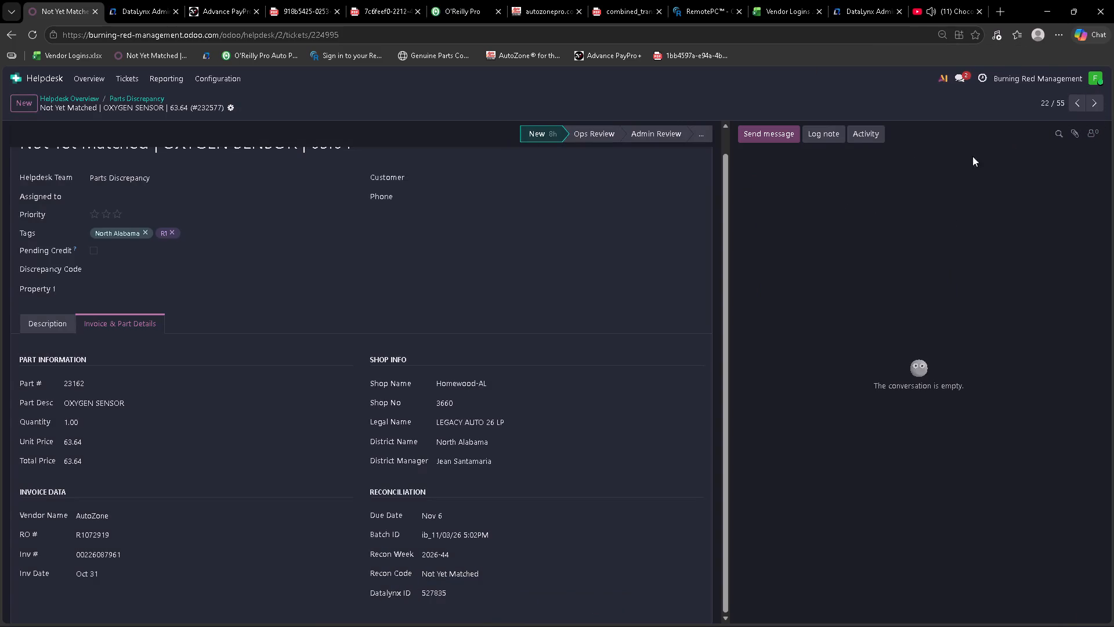
click(823, 131)
click(1070, 191)
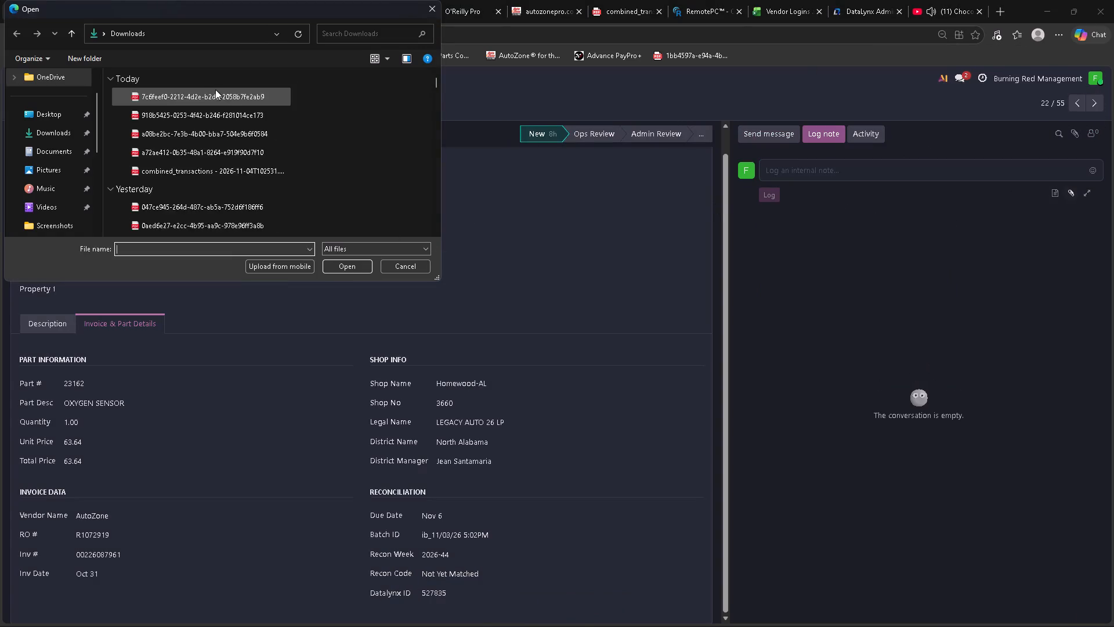
double_click(229, 98)
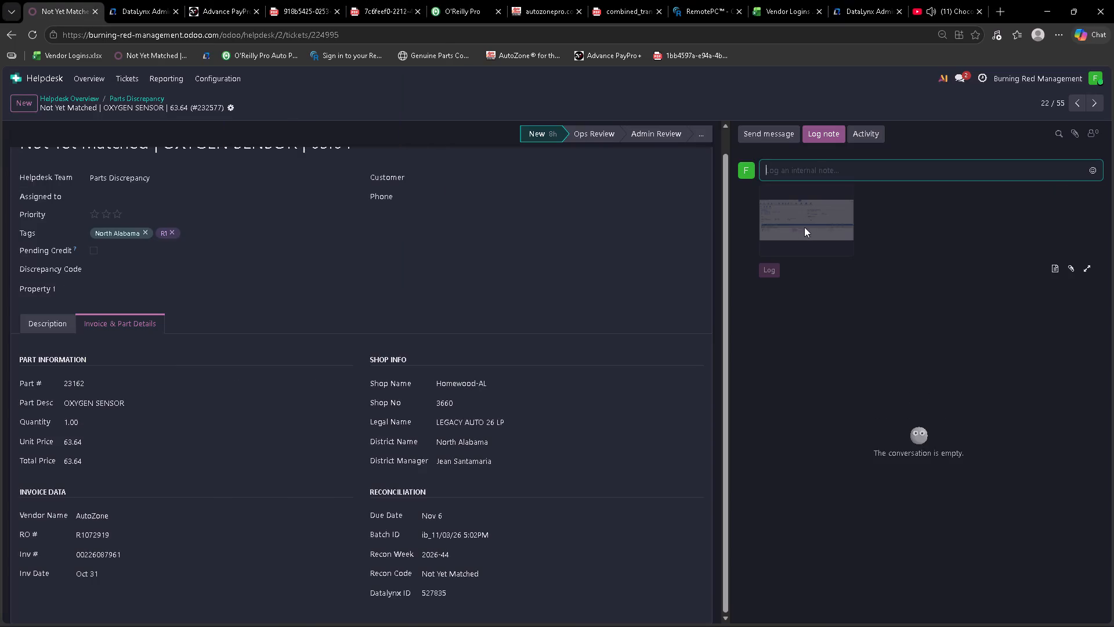
click(805, 226)
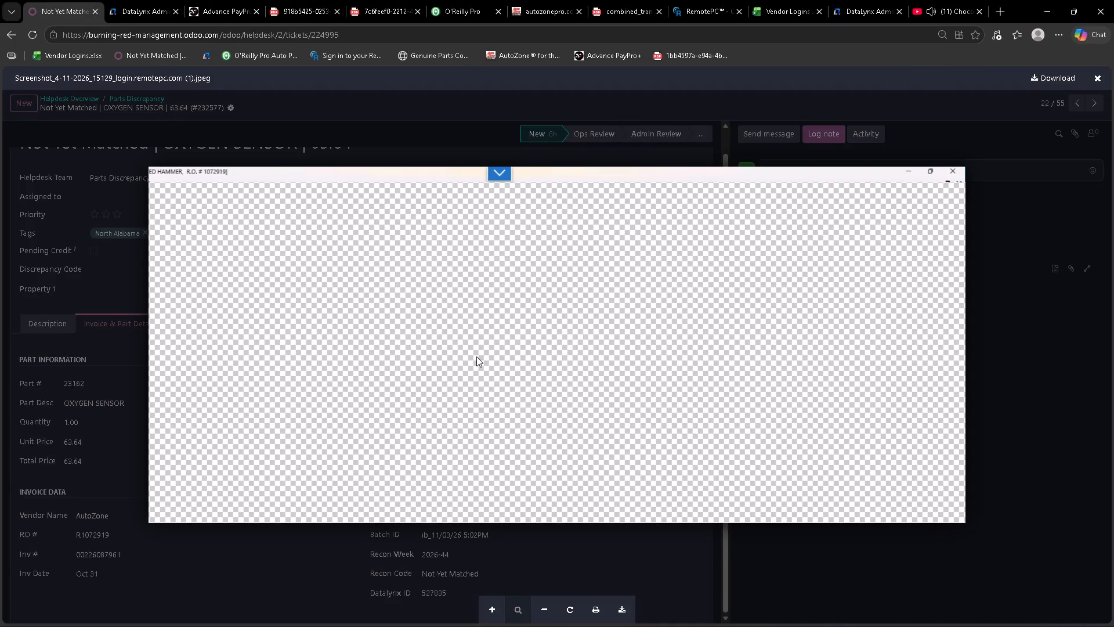
scroll(476, 356, up, 5)
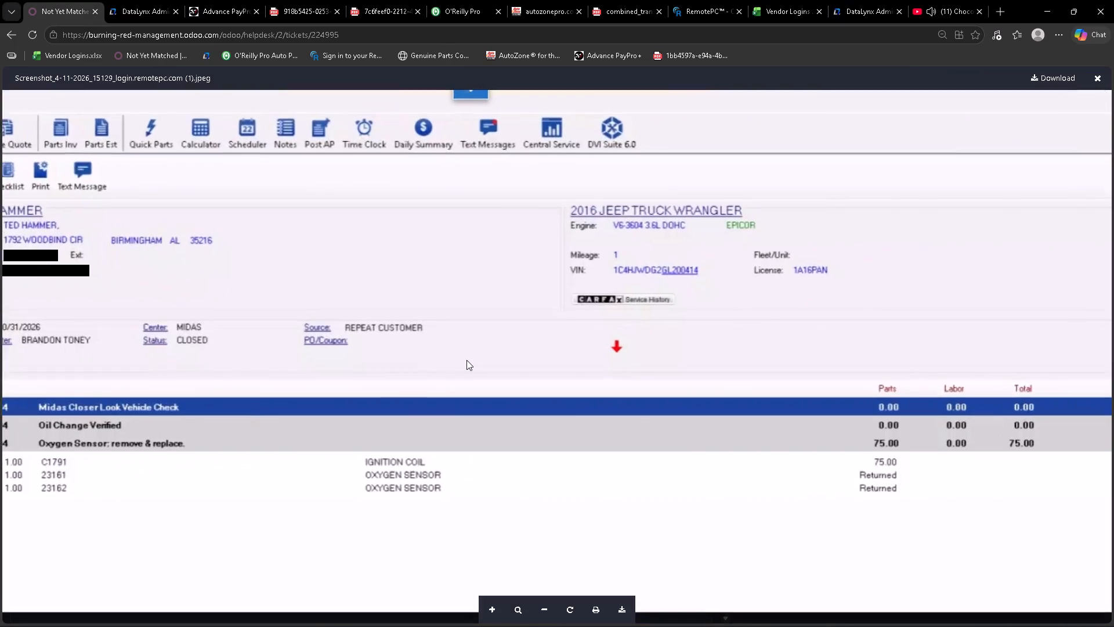
scroll(466, 360, down, 3)
scroll(400, 389, down, 5)
click(172, 513)
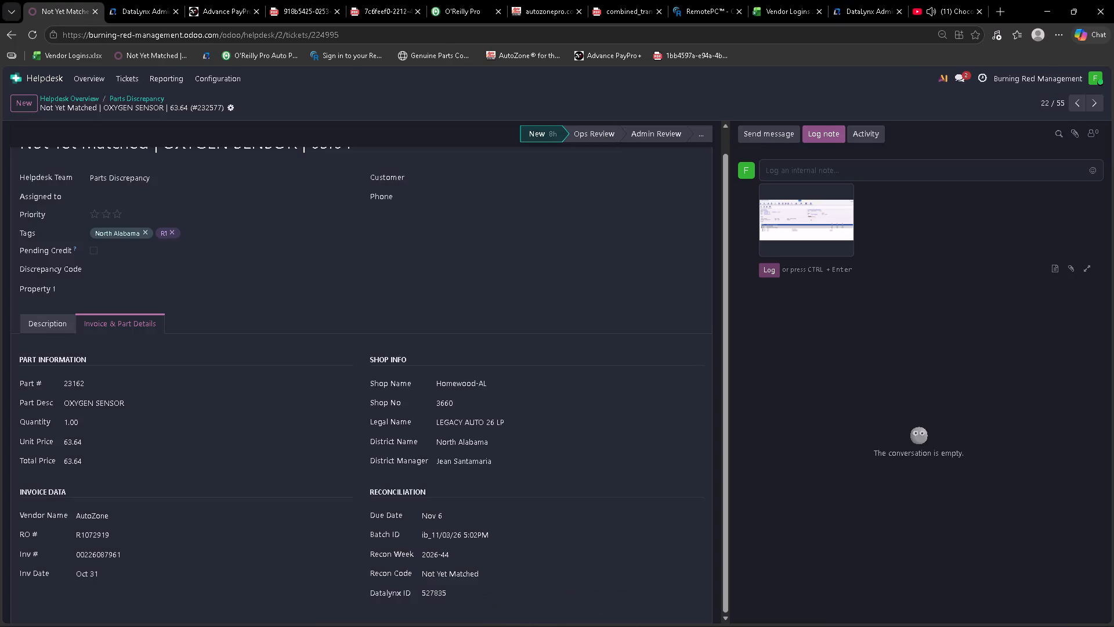
click(138, 560)
key(ctrl+a)
key(ctrl+c)
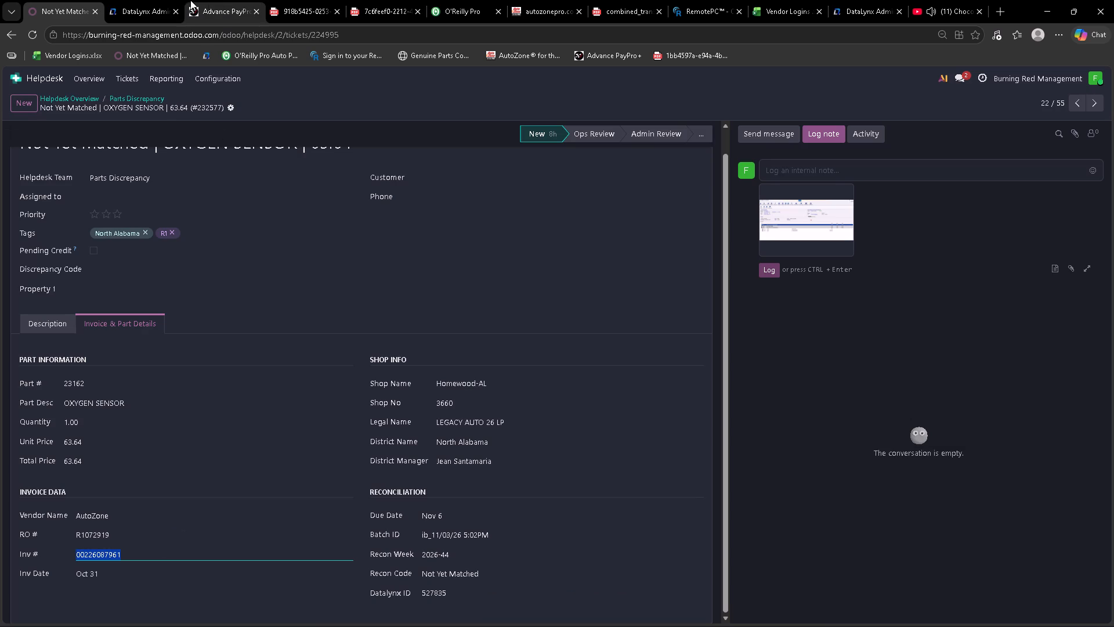
click(154, 0)
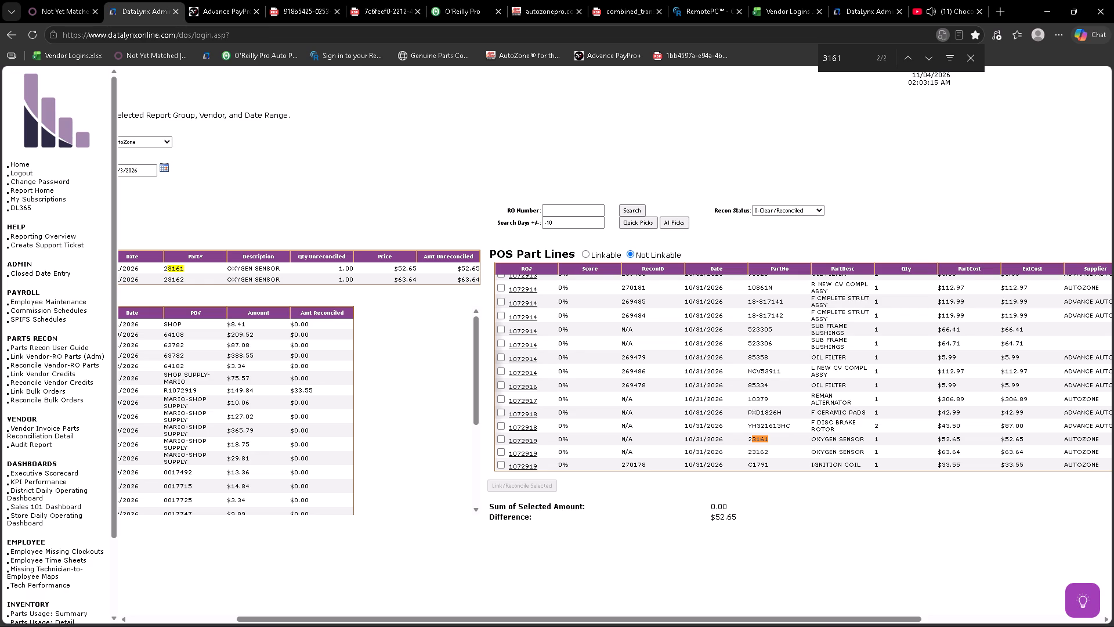
key(ctrl+f)
key(ctrl+v)
click(66, 6)
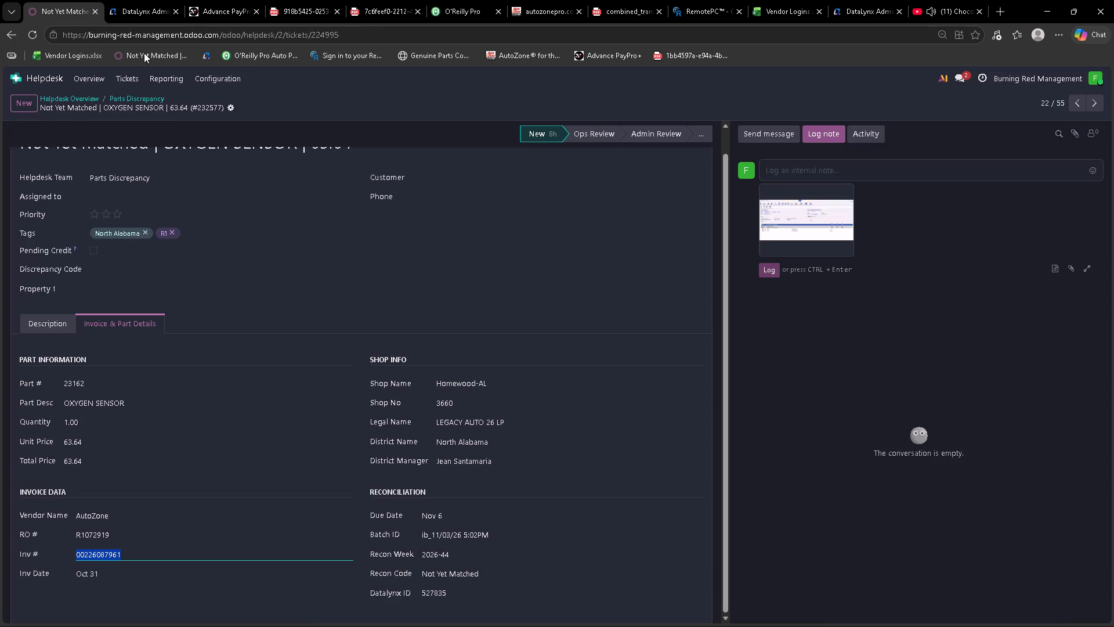
Search the DataLynx page for 3162, copied from the oxygen sensor 23162 line of the unreconciled invoice parts.
click(133, 12)
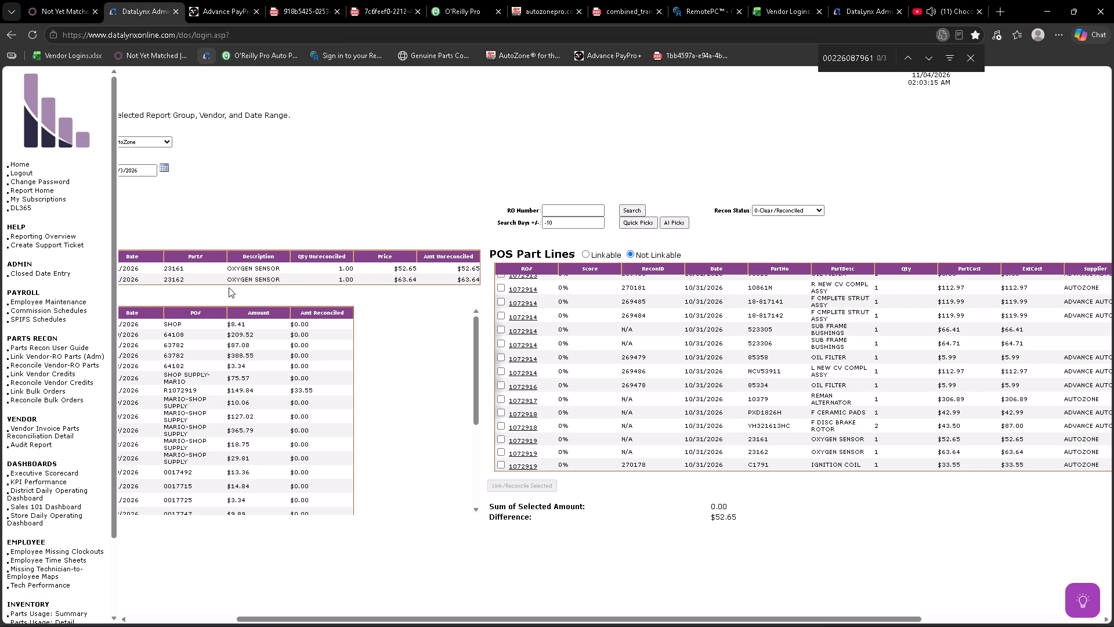
drag(185, 278, 168, 276)
right_click(177, 279)
right_click(177, 279)
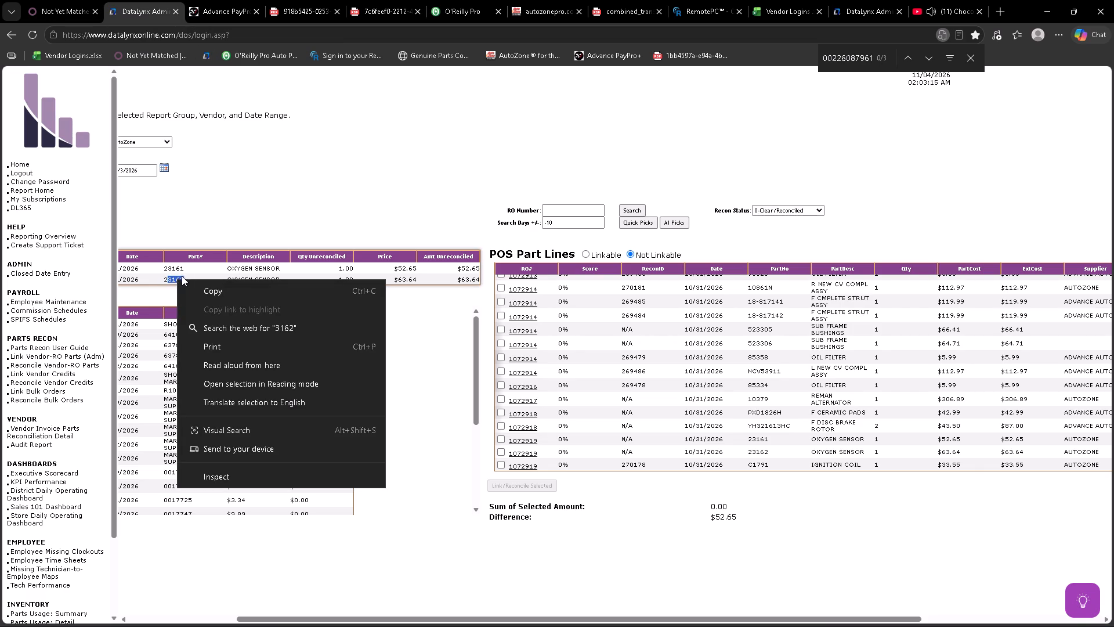
click(206, 289)
key(ctrl+f)
key(ctrl+v)
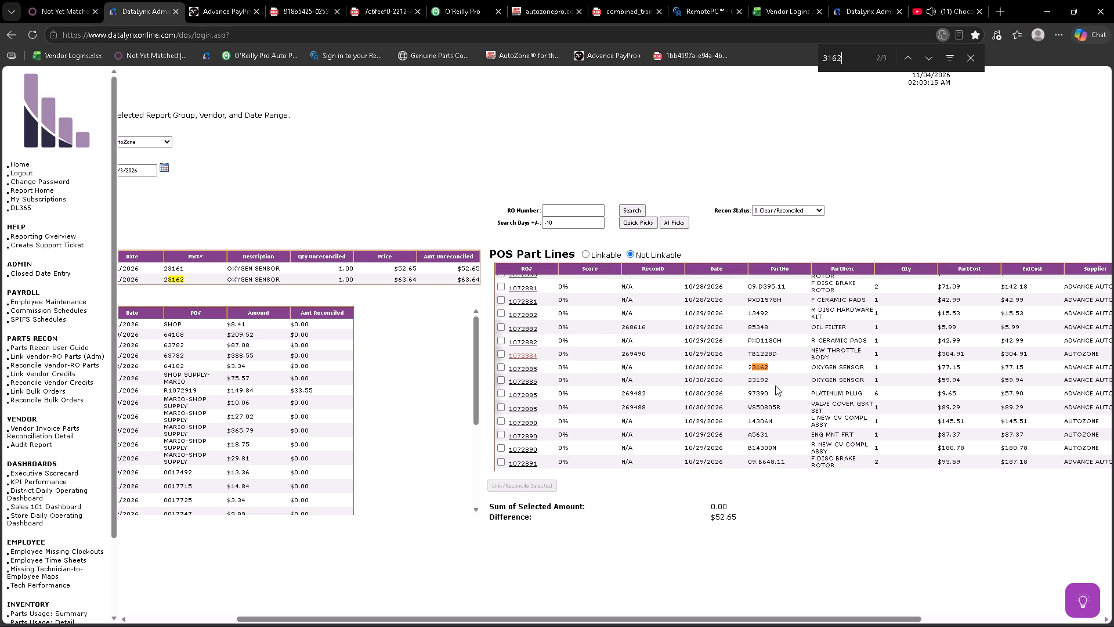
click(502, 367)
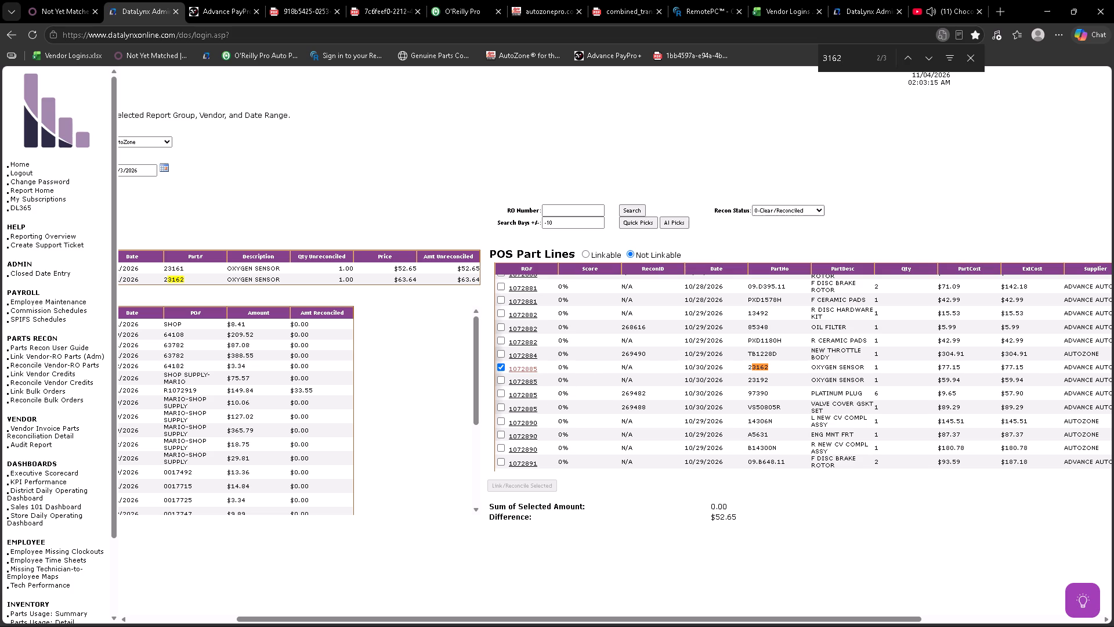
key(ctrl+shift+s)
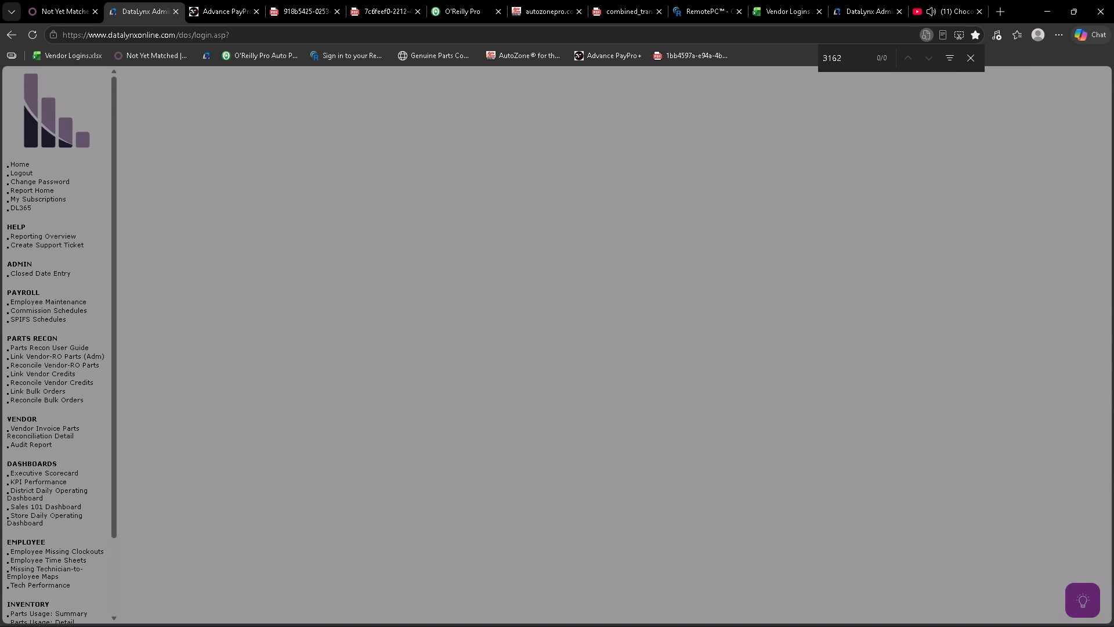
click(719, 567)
click(906, 64)
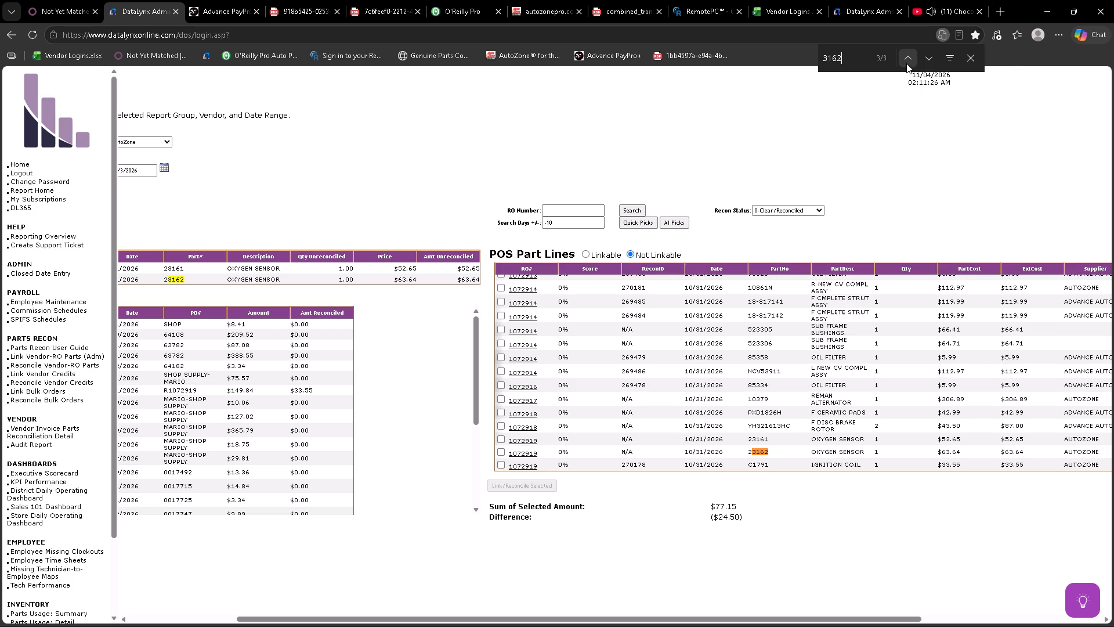
scroll(860, 318, down, 2)
key(ctrl+shift+s)
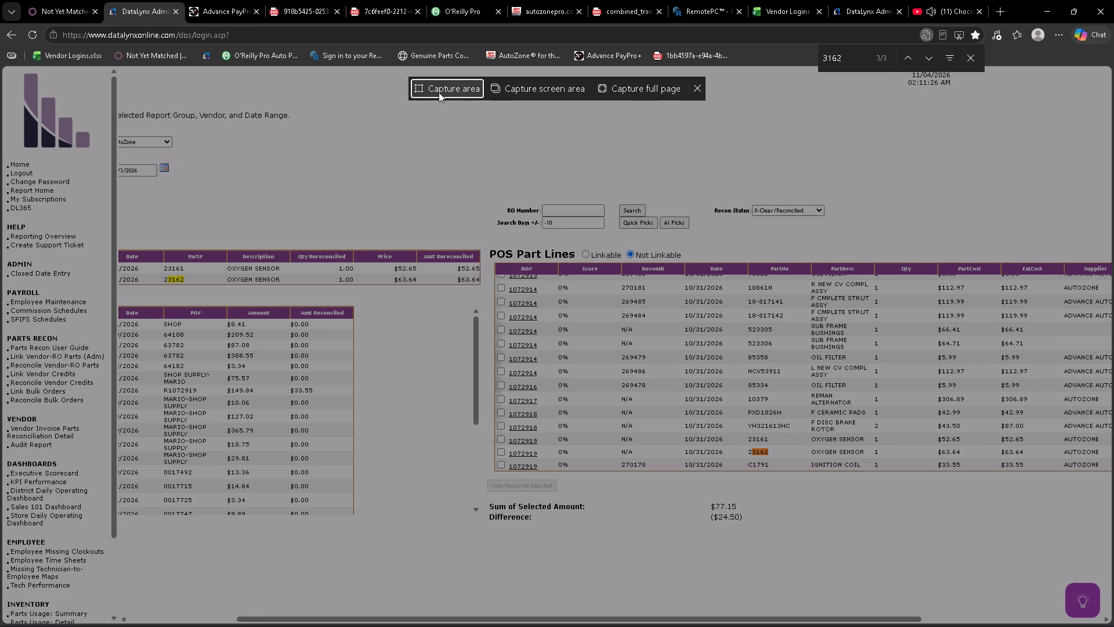
click(439, 92)
drag(498, 446, 526, 454)
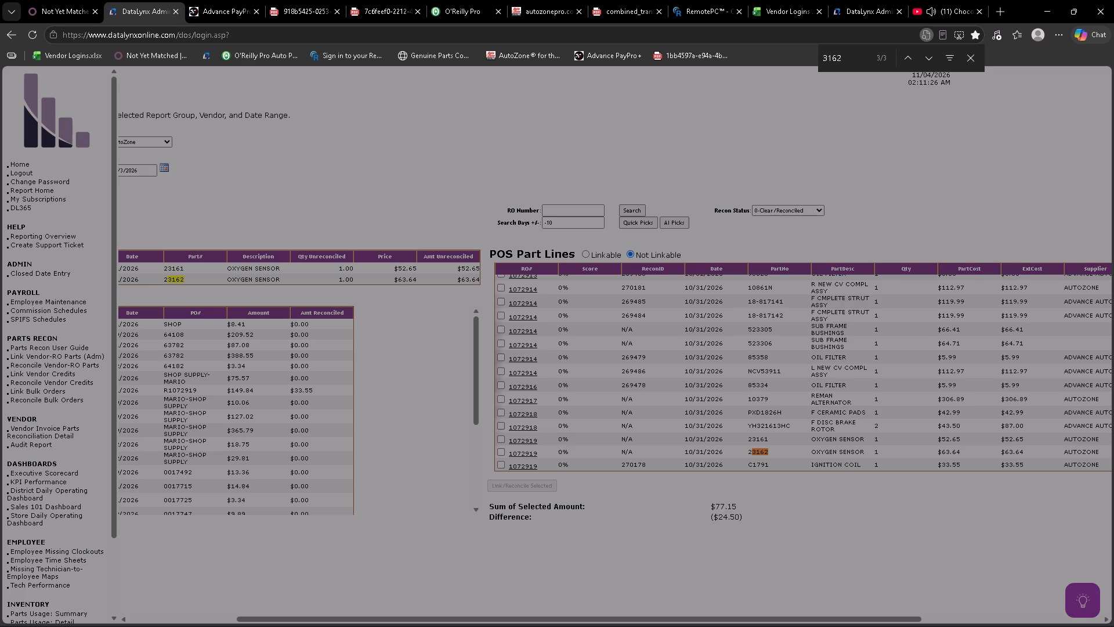
drag(526, 454, 1067, 451)
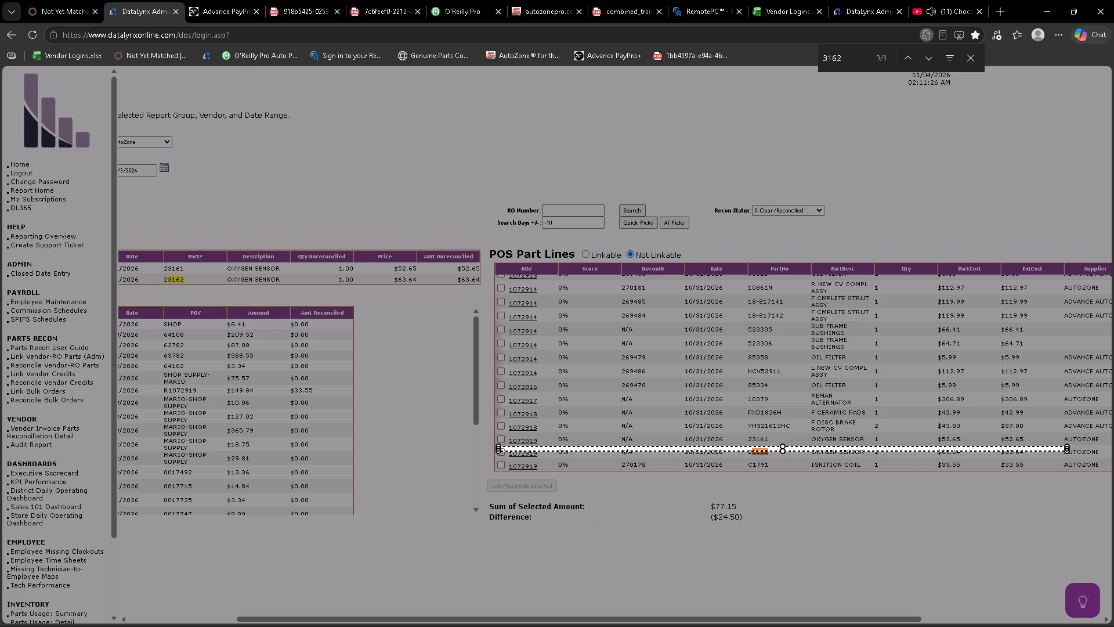
drag(1067, 451, 1032, 459)
click(877, 478)
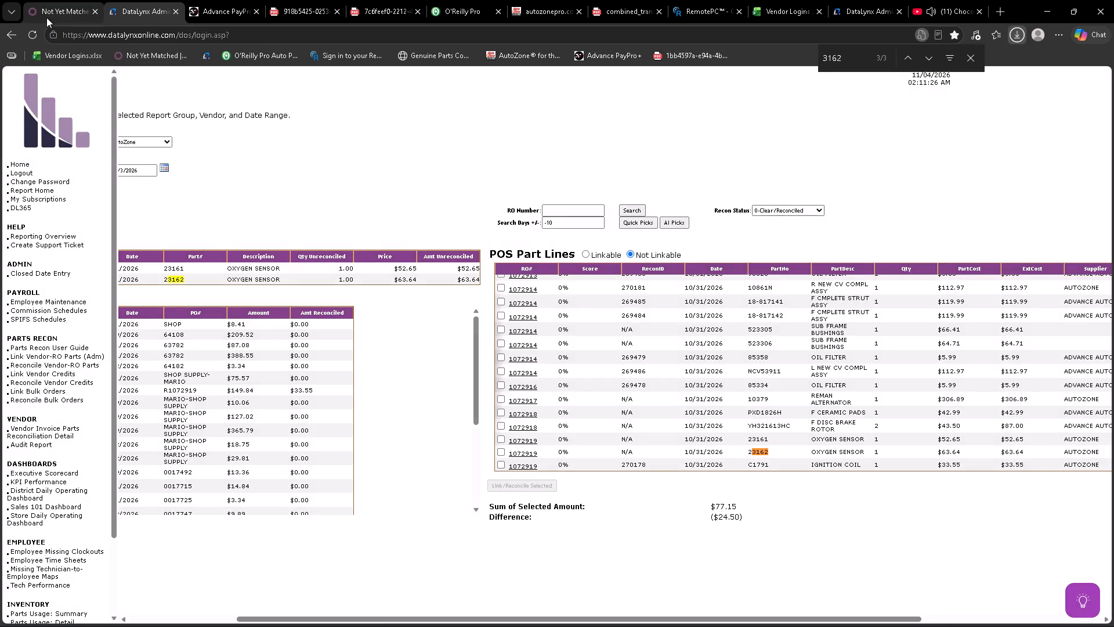
Attach the newest DataLynx screenshot from Downloads to the internal note on ticket #232577 as the second image.
click(46, 17)
click(1072, 268)
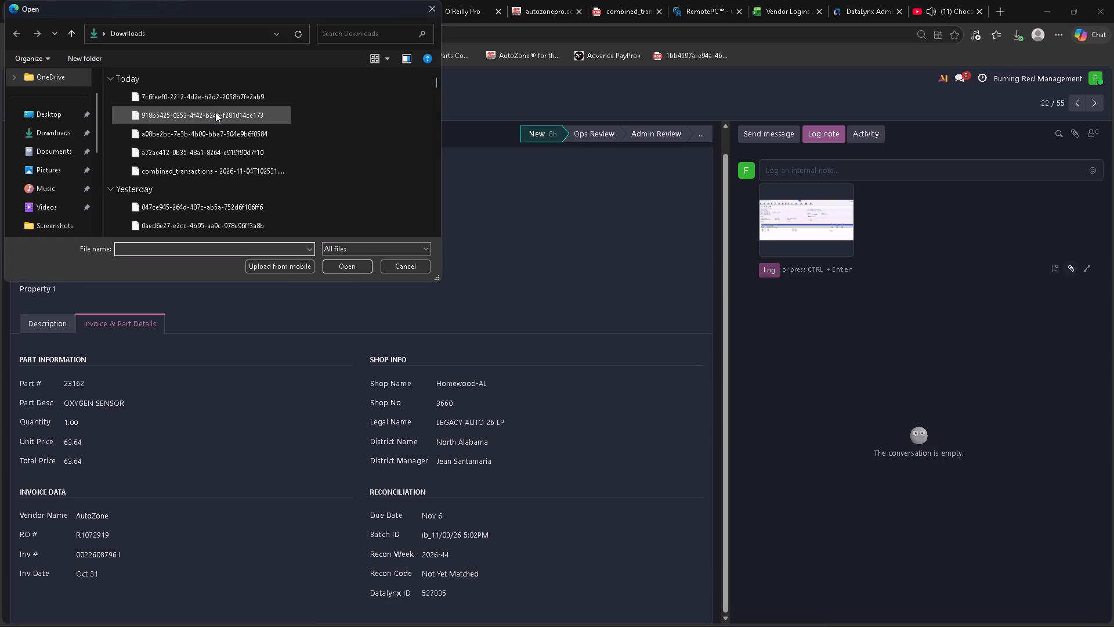
double_click(220, 98)
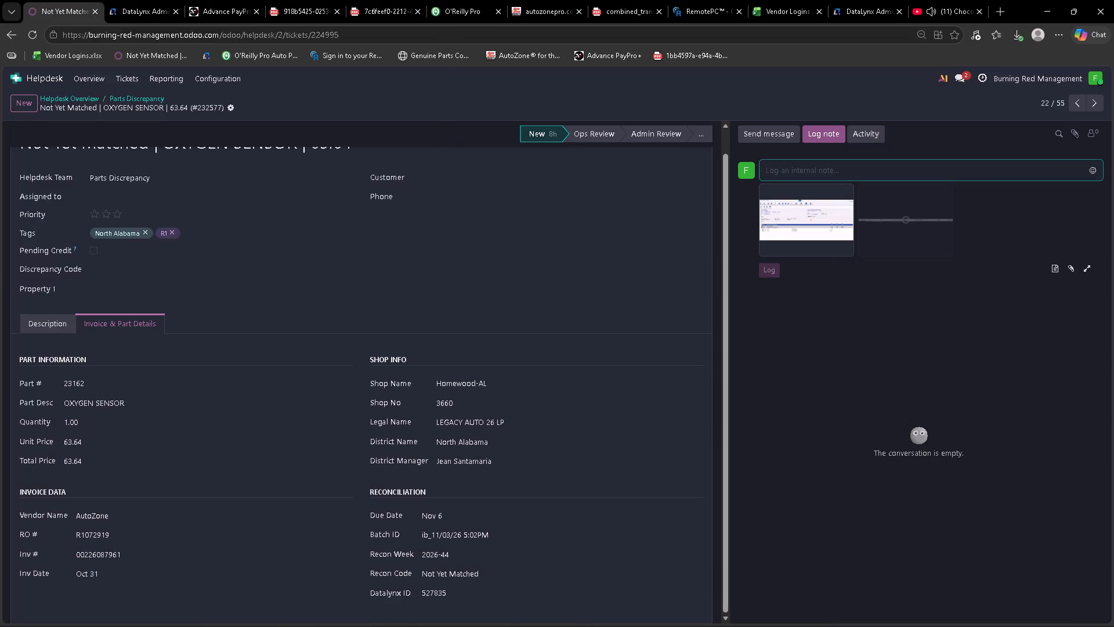
click(1073, 106)
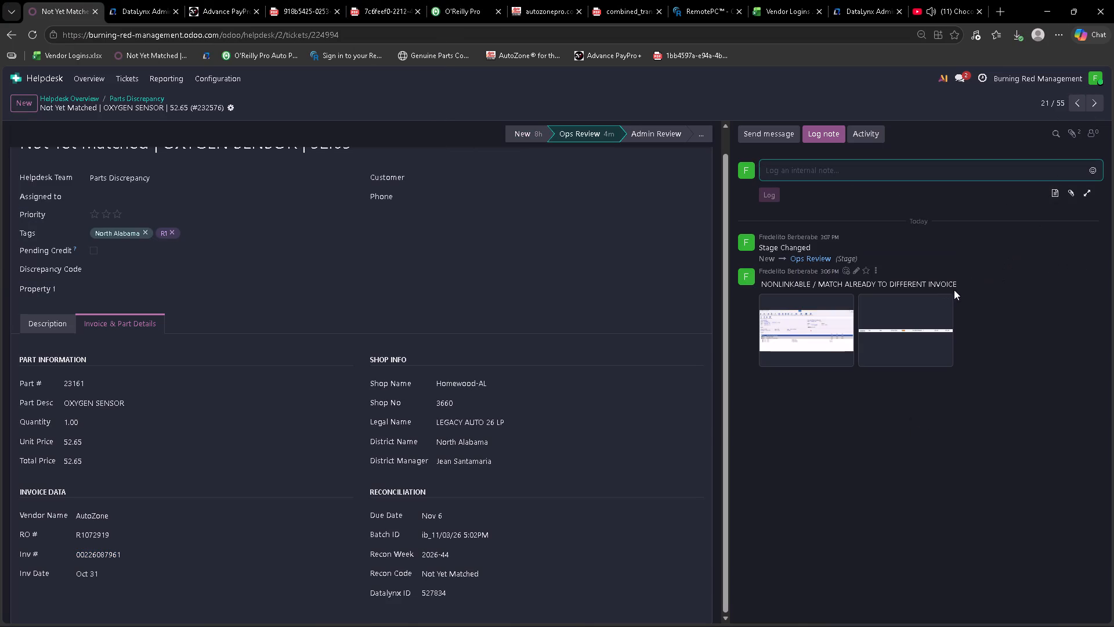
drag(961, 282, 766, 281)
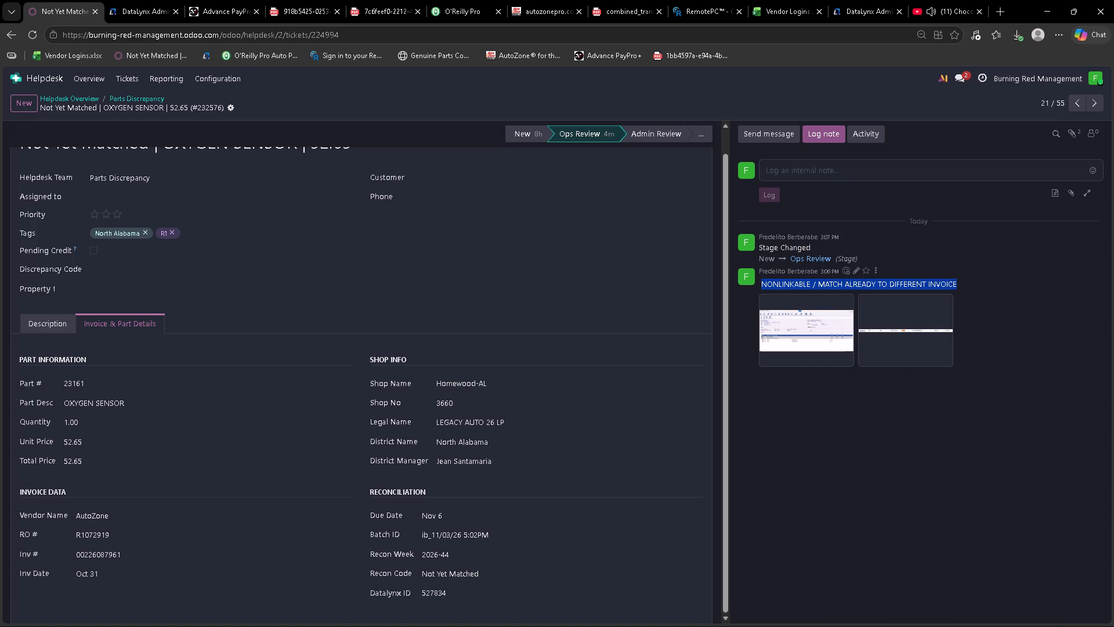
drag(766, 281, 763, 285)
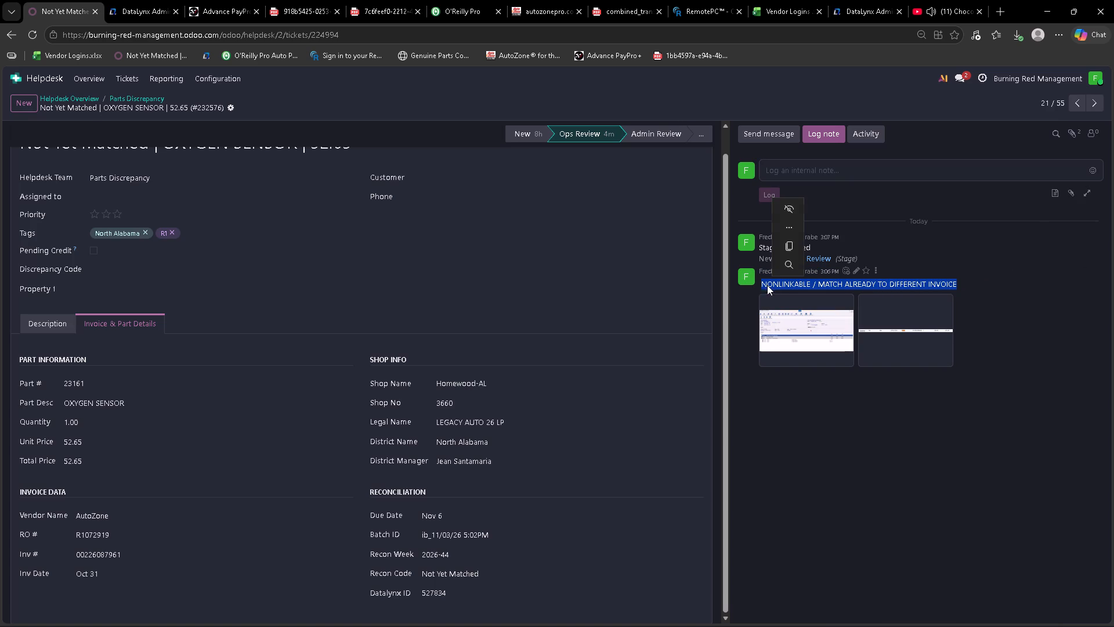
click(793, 249)
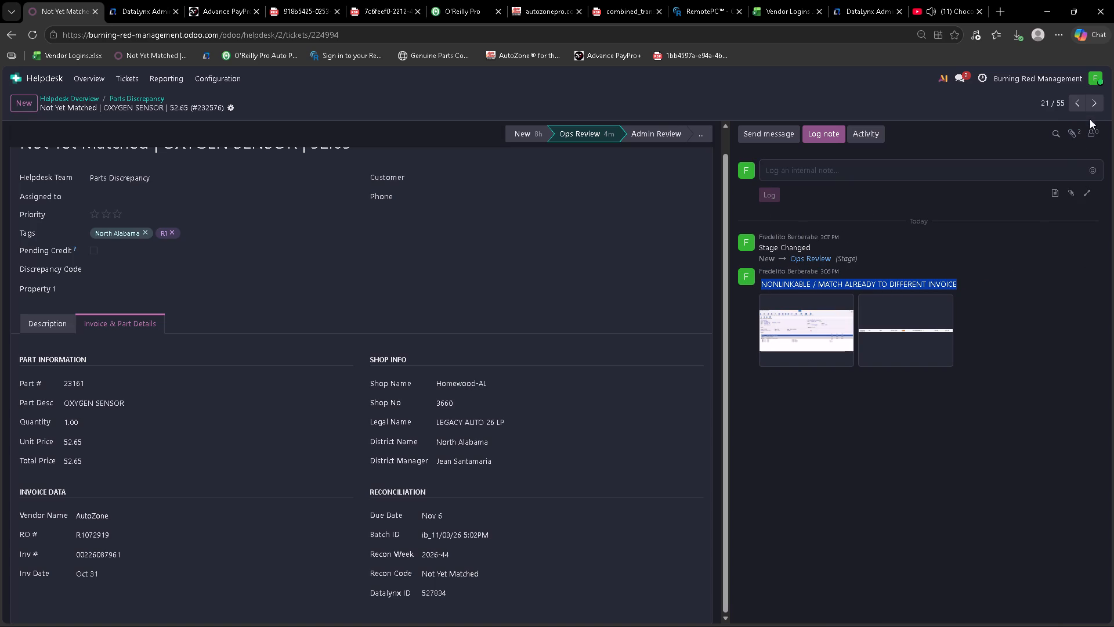
Return to ticket #232577 and log the internal note "NONLINKABLE / MATCH ALREADY TO DIFFERENT INVOICE" with both attached screenshots.
click(1095, 104)
click(907, 169)
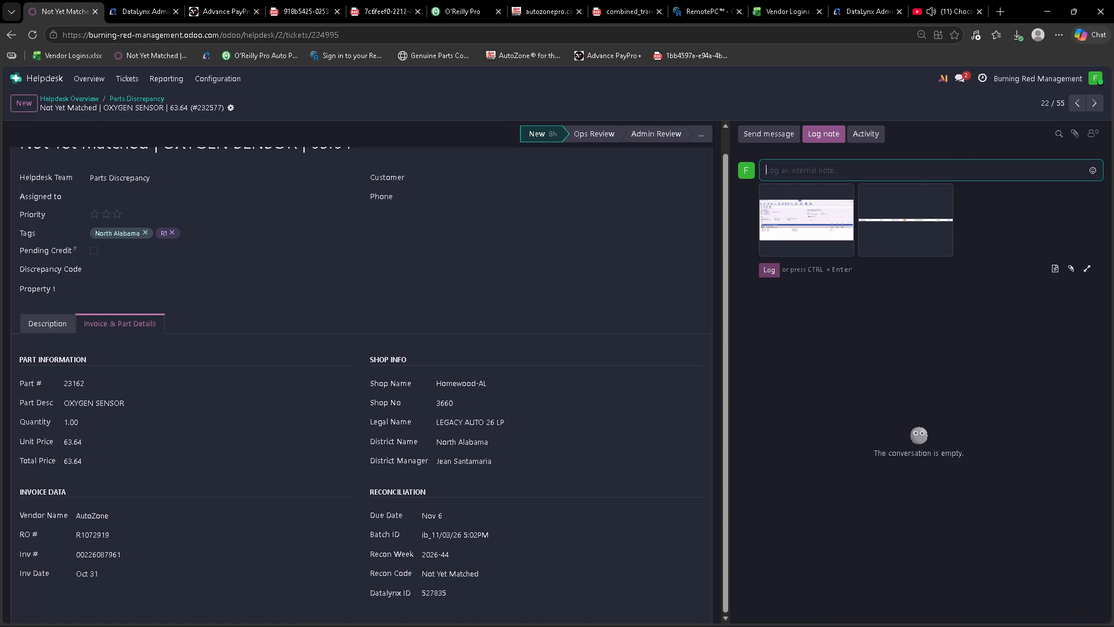
key(ctrl+v)
click(771, 268)
Move the oxygen sensor 23162 ticket to the Ops Review stage and go on to the next ticket.
click(595, 133)
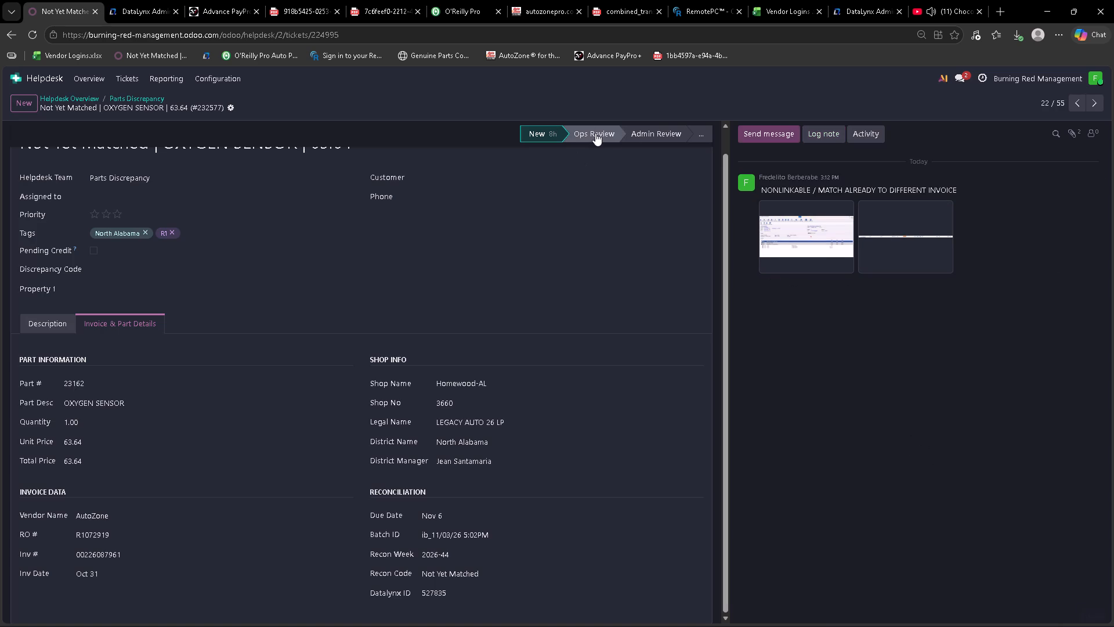
click(1091, 108)
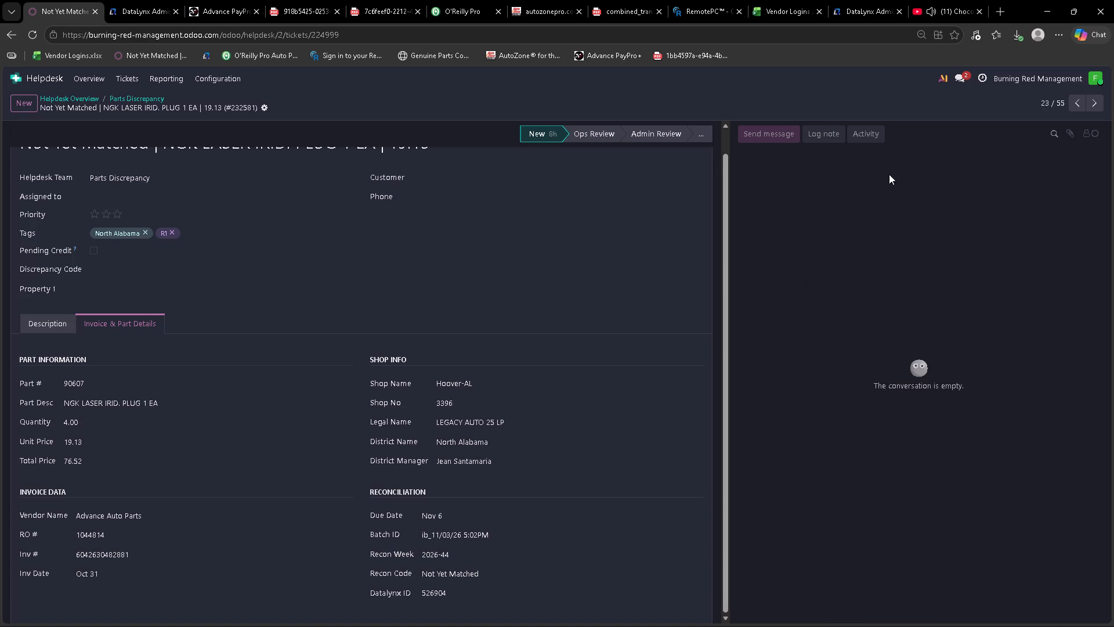
Return to ticket #232577 and examine its DataLynx and repair order screenshots, checking part 23162 against the DataLynx part lines.
click(1080, 106)
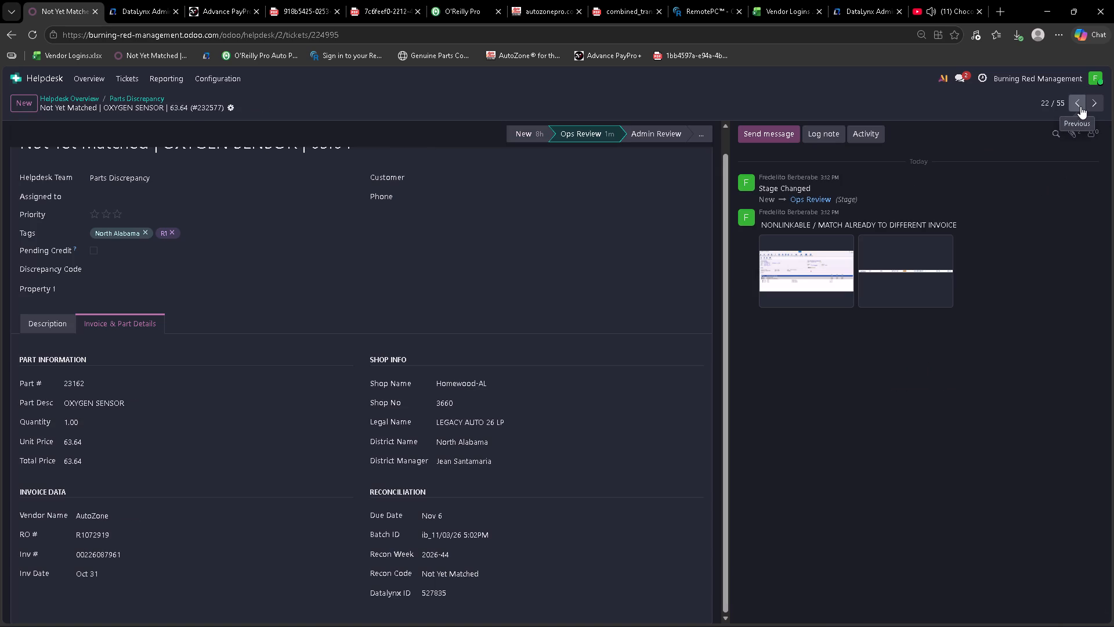
click(918, 262)
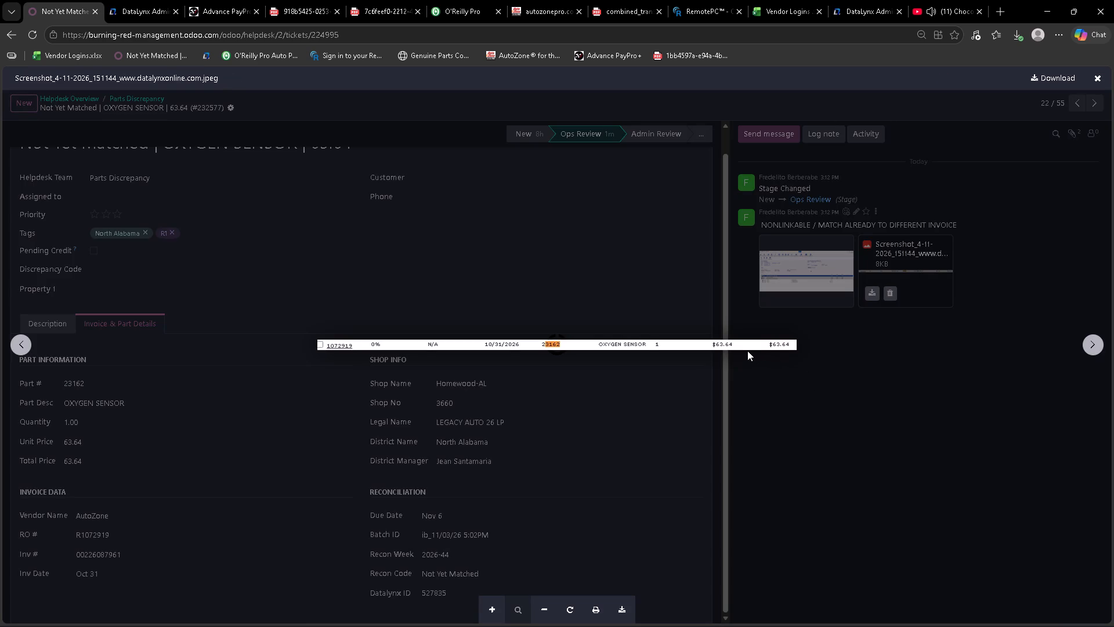
scroll(747, 350, up, 3)
scroll(595, 342, up, 3)
scroll(606, 284, down, 4)
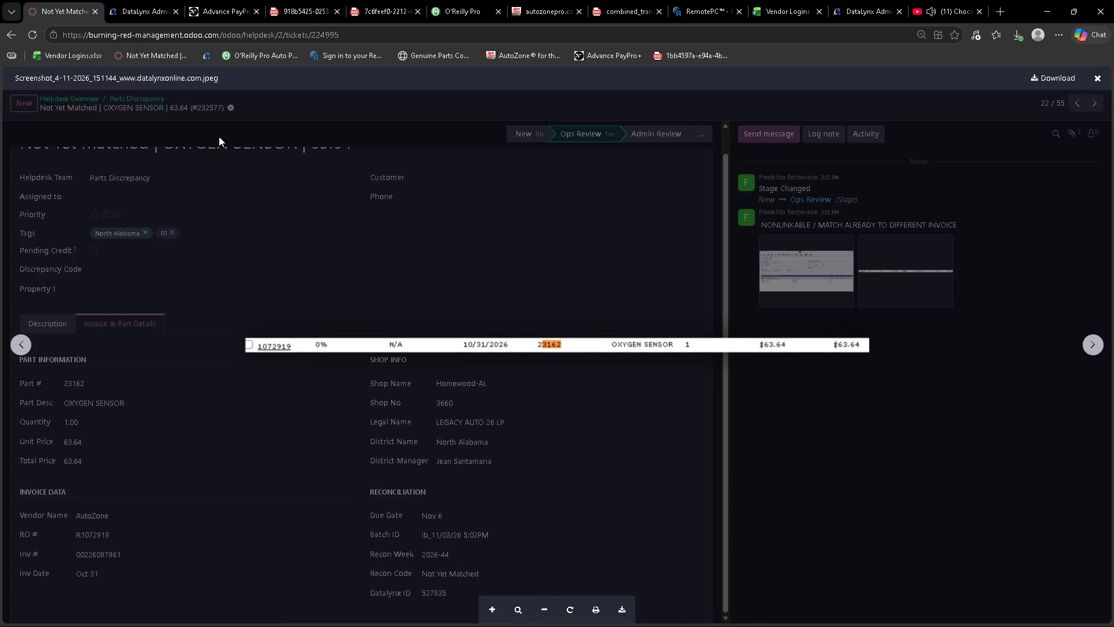
click(145, 0)
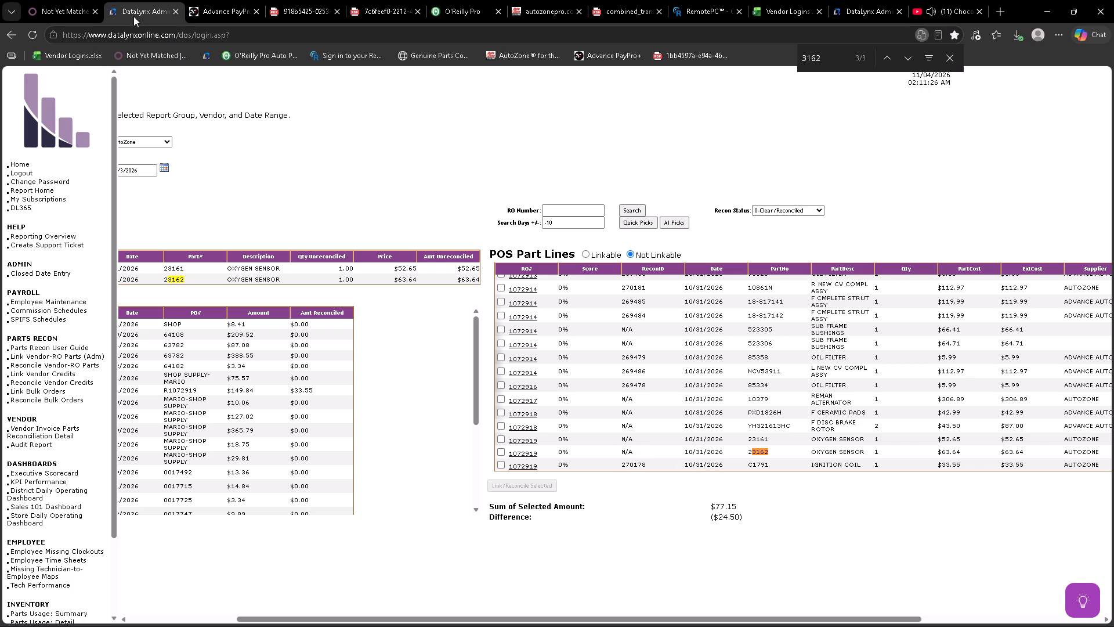
click(78, 3)
click(1052, 345)
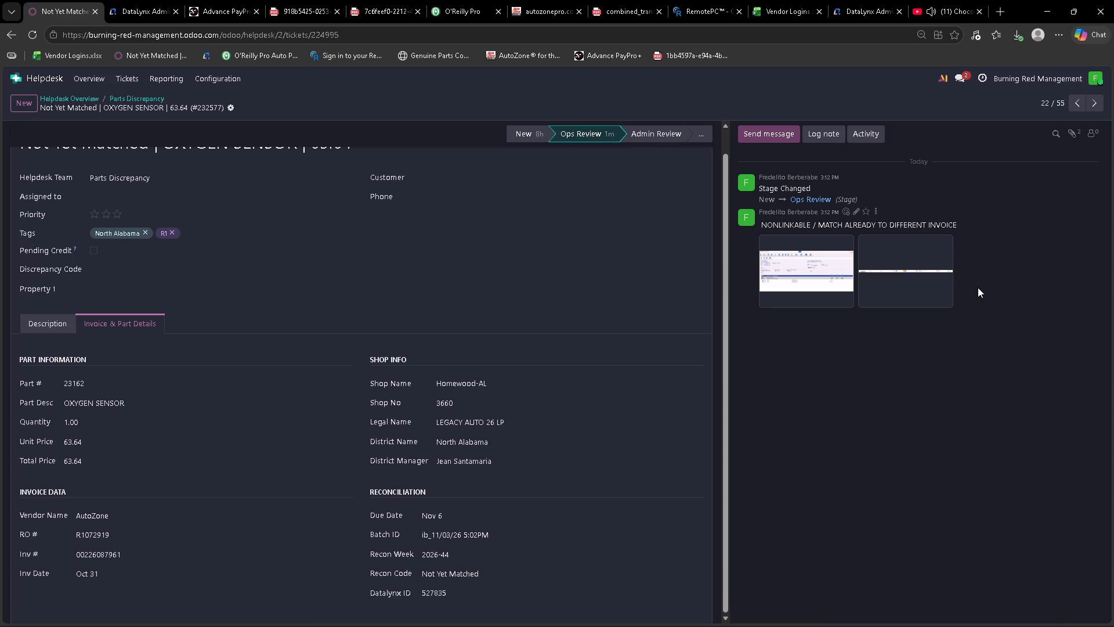
drag(129, 0, 153, 1)
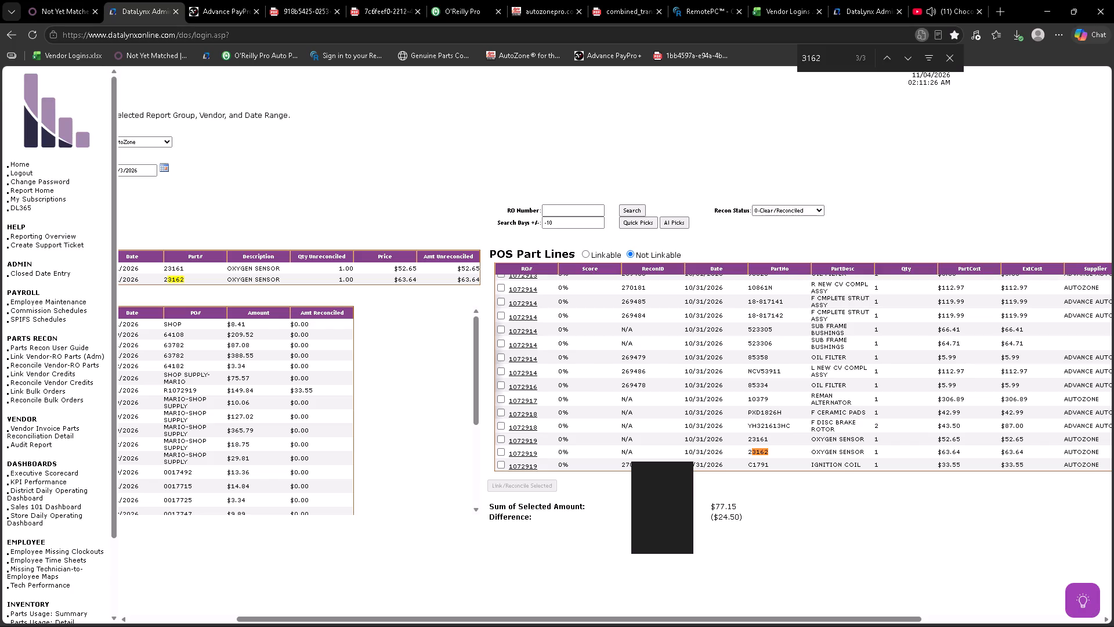
click(56, 0)
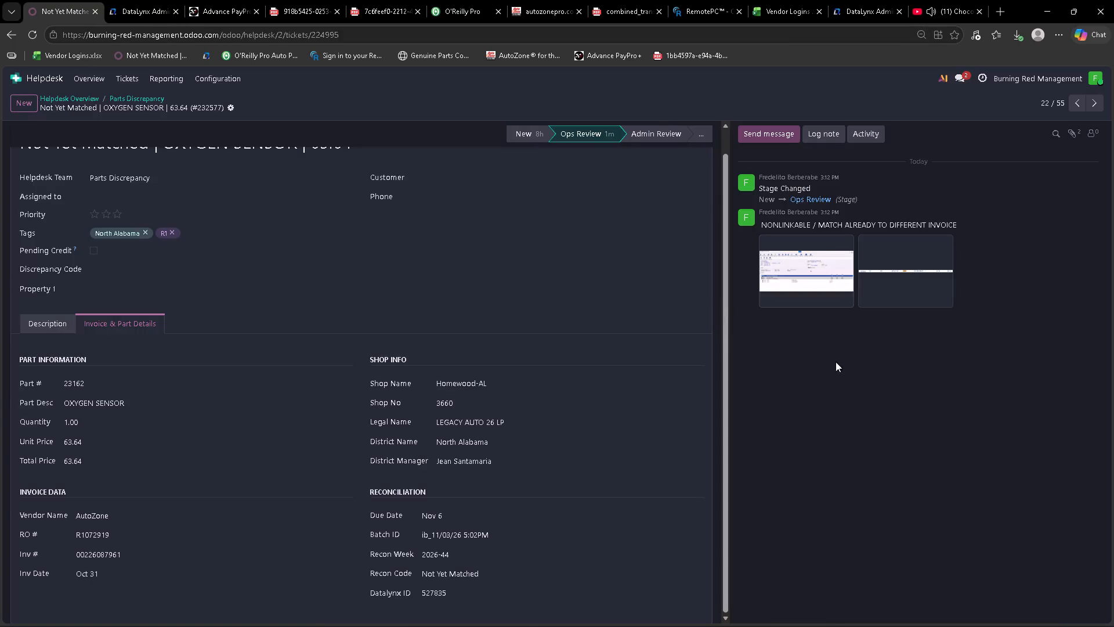
click(807, 269)
scroll(577, 437, up, 3)
scroll(577, 437, down, 1)
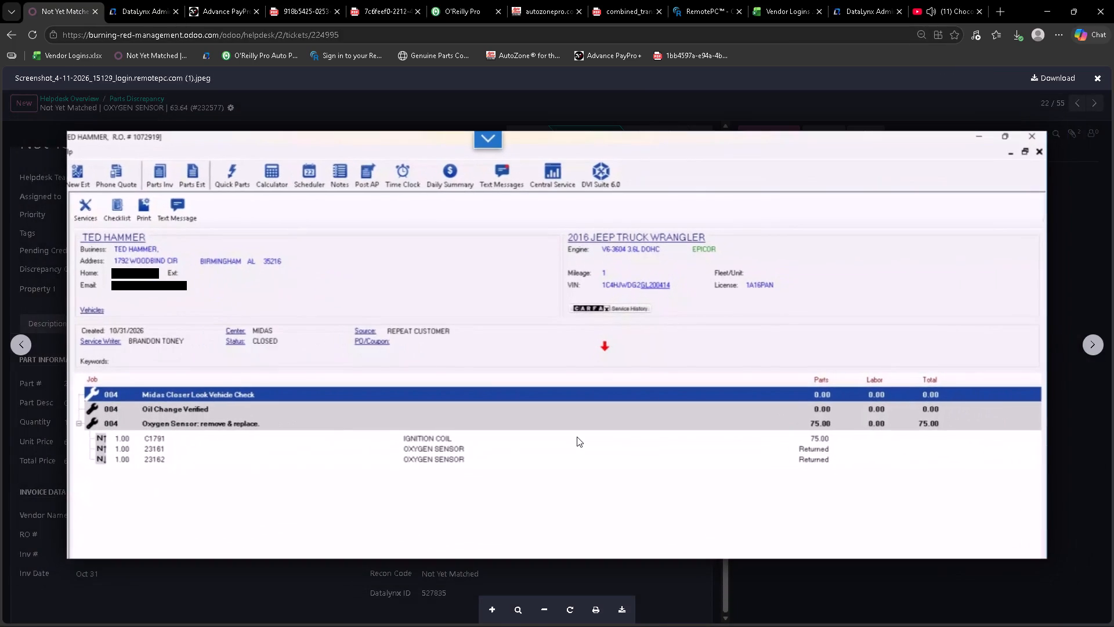
scroll(579, 437, down, 3)
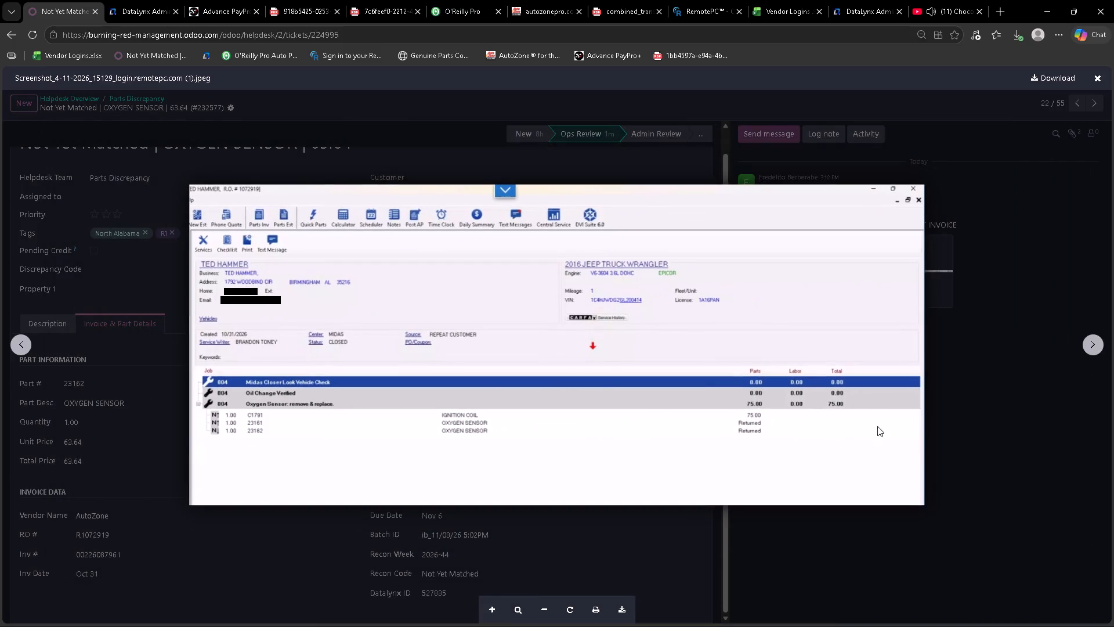
click(981, 390)
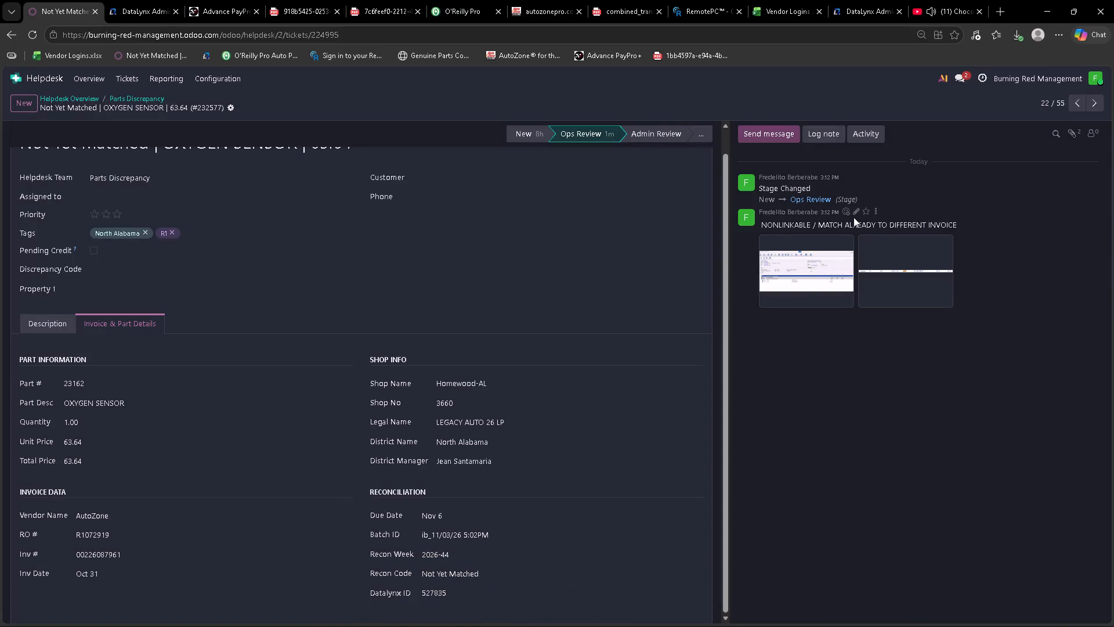
Go back through the earlier tickets to coated rotor ticket #232568 and examine its DataLynx and repair order screenshots for part YH145713HC.
click(1076, 102)
click(1076, 102)
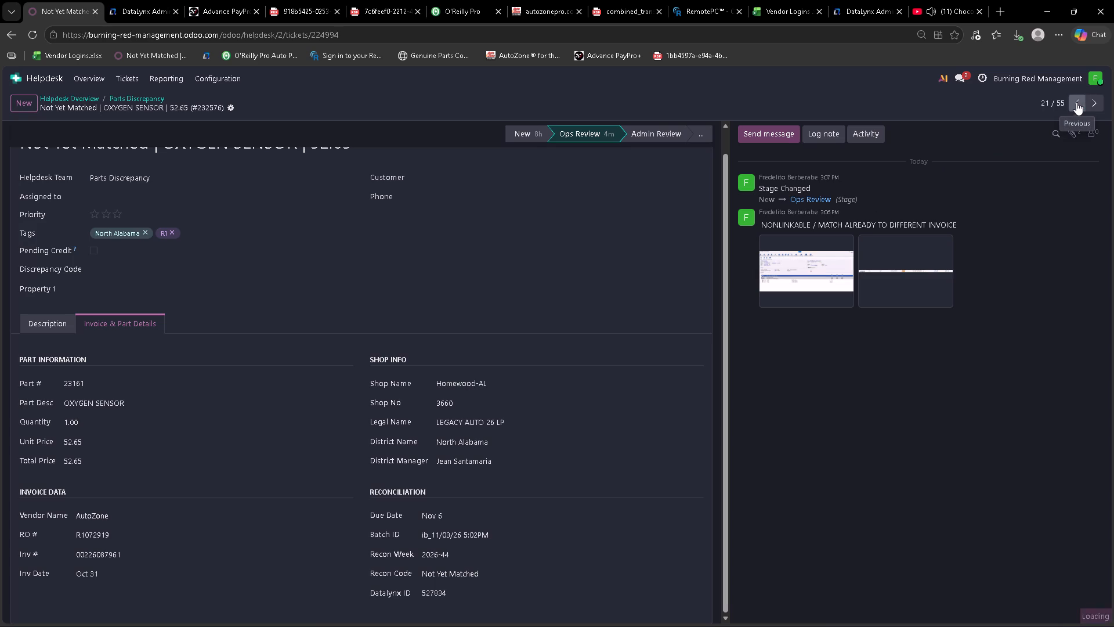
click(1076, 102)
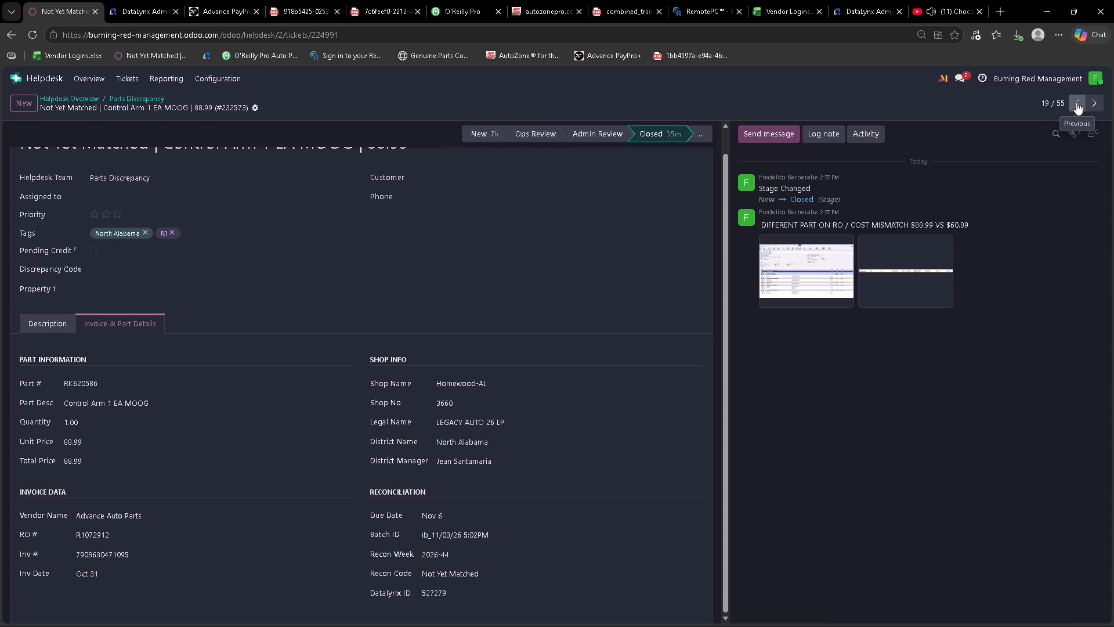
click(1076, 102)
click(1076, 102)
click(1077, 102)
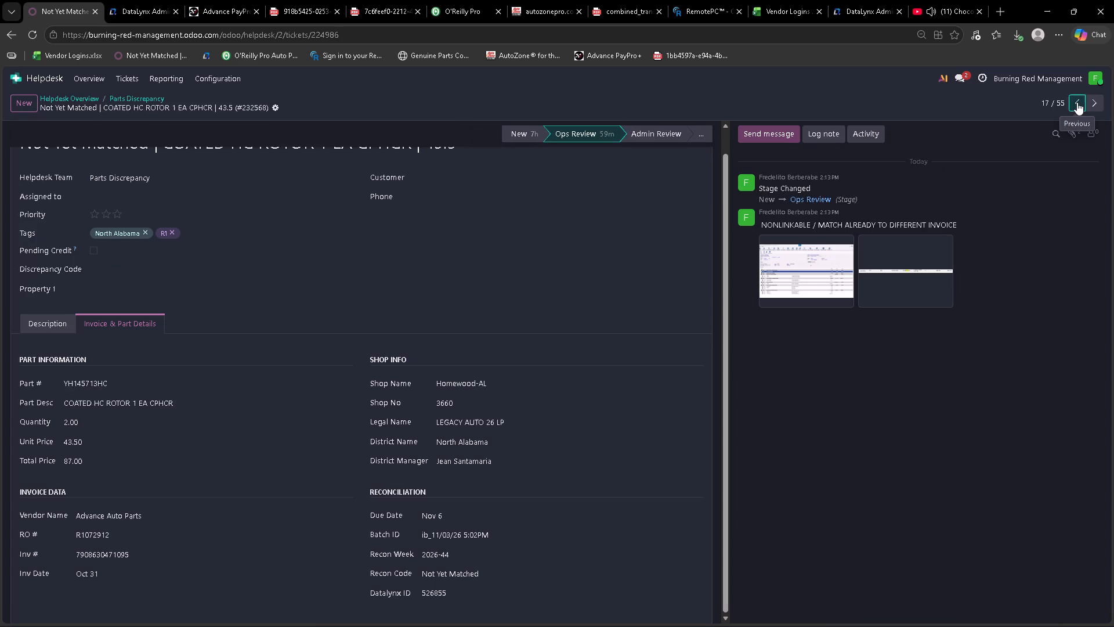
click(1099, 102)
click(911, 266)
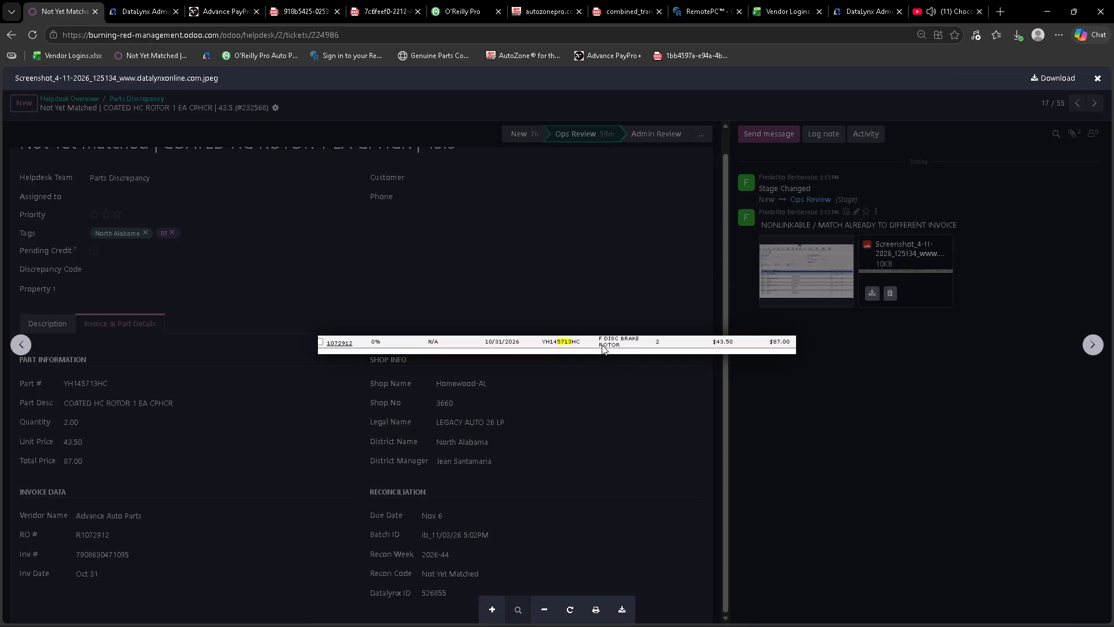
scroll(600, 347, up, 3)
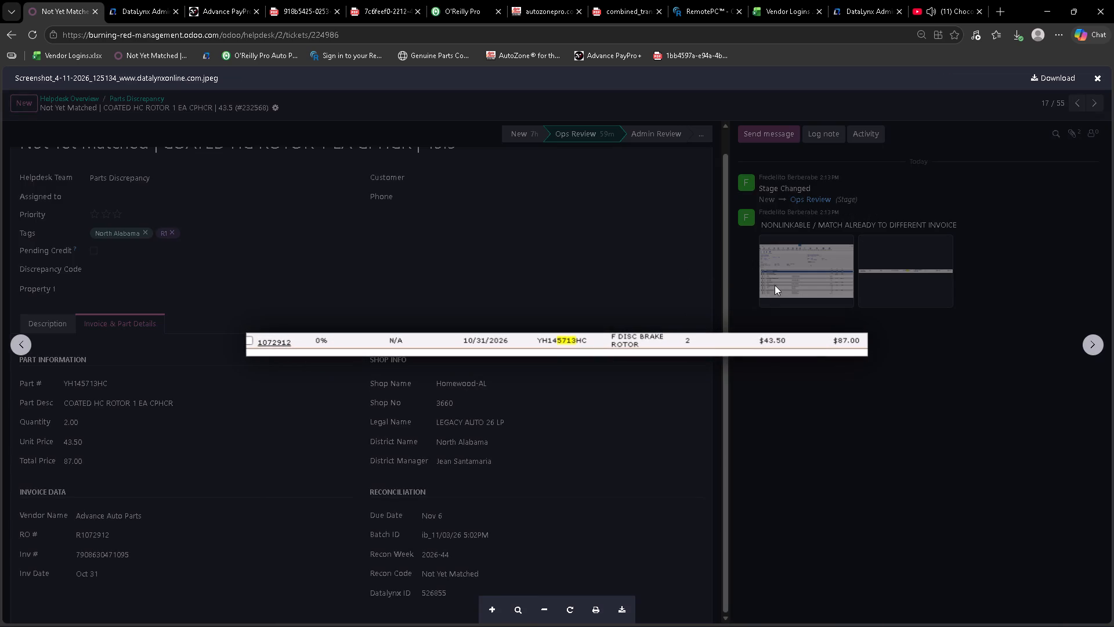
double_click(796, 273)
scroll(567, 360, up, 2)
scroll(567, 360, down, 3)
click(1007, 317)
click(778, 258)
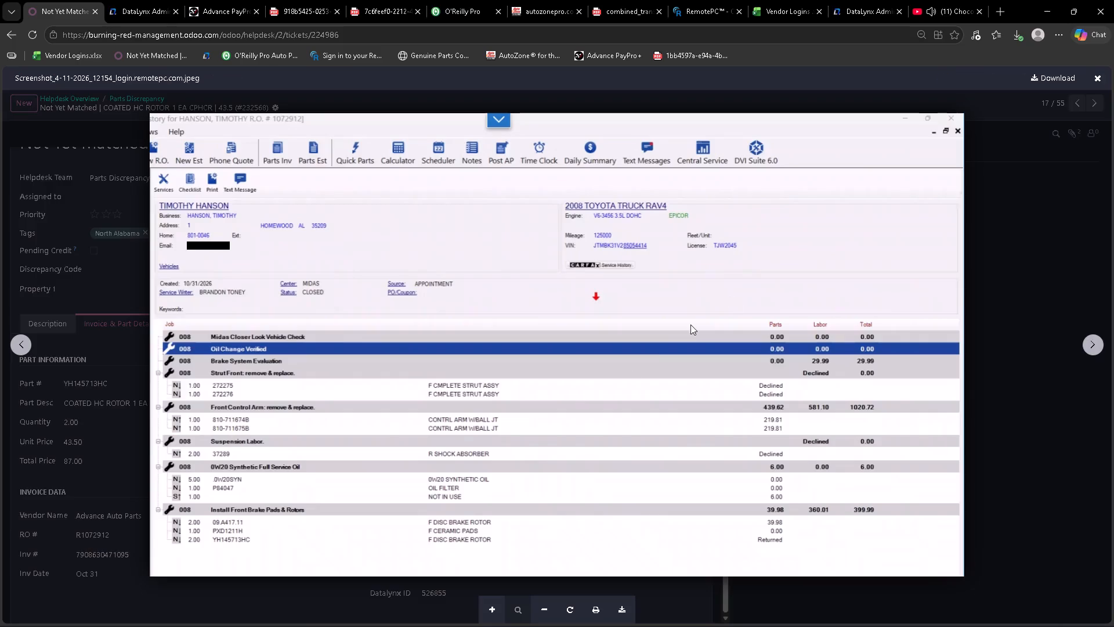
scroll(567, 443, up, 2)
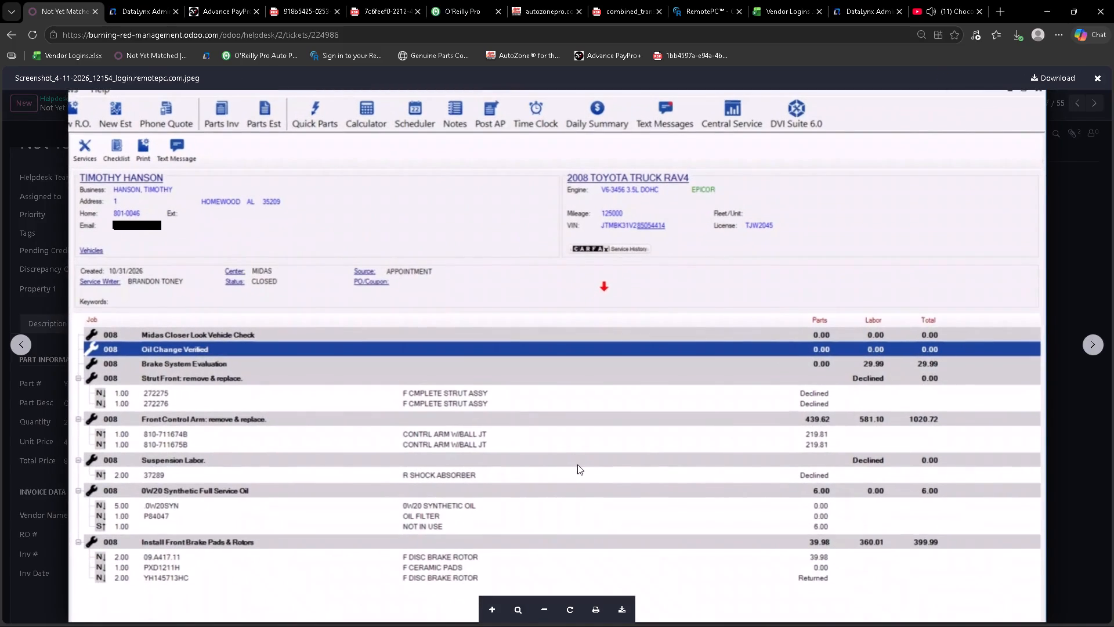
scroll(579, 464, down, 3)
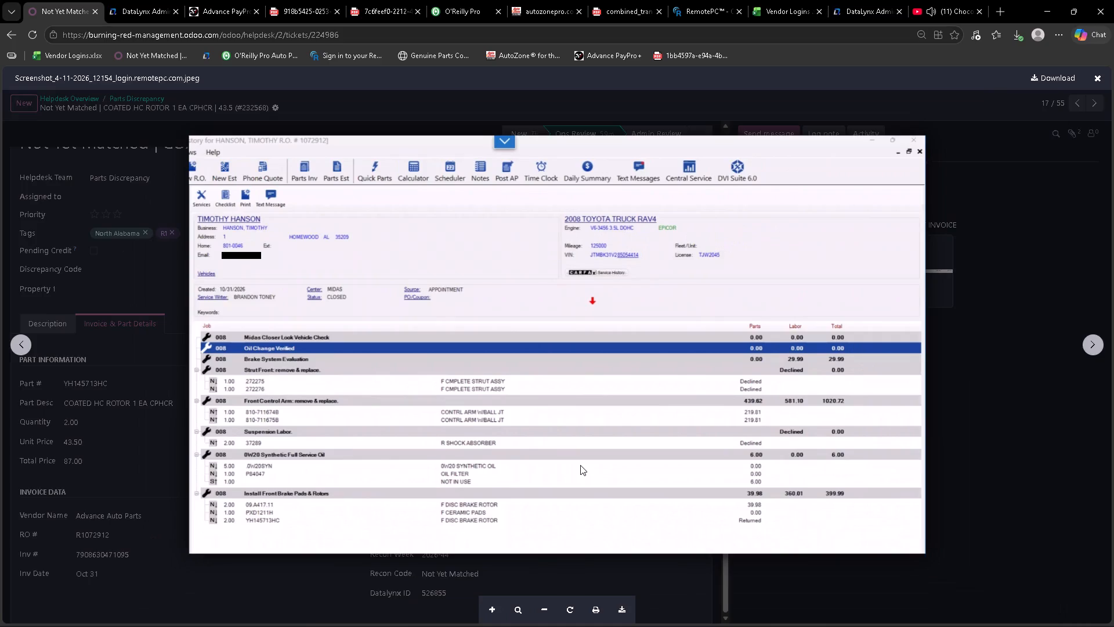
click(1017, 472)
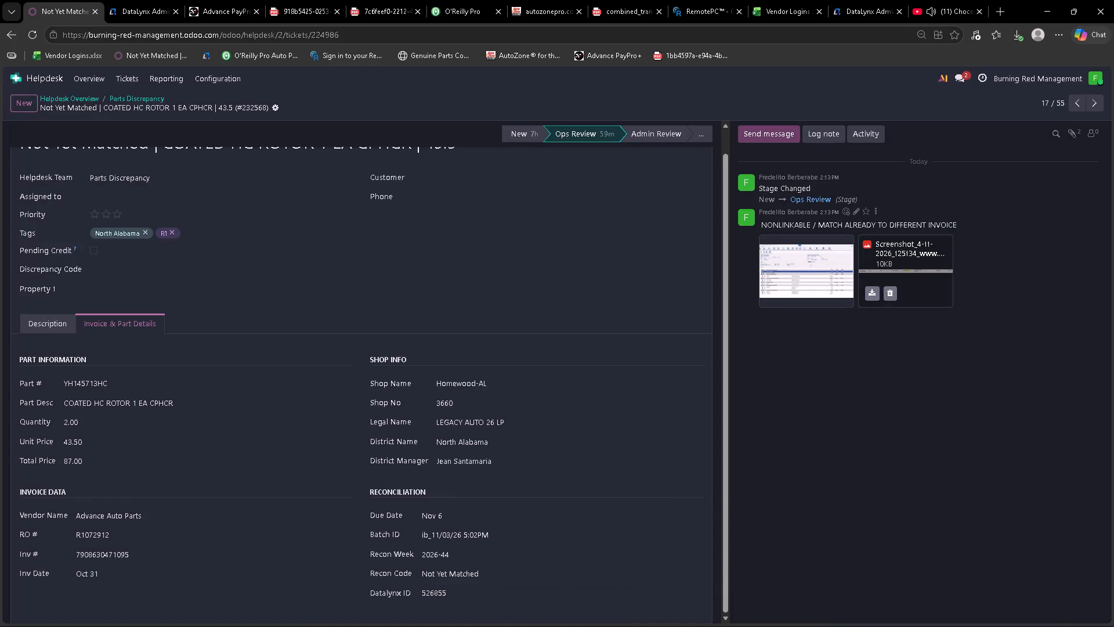
Delete the DataLynx screenshot from the internal note on ticket #232568.
click(889, 291)
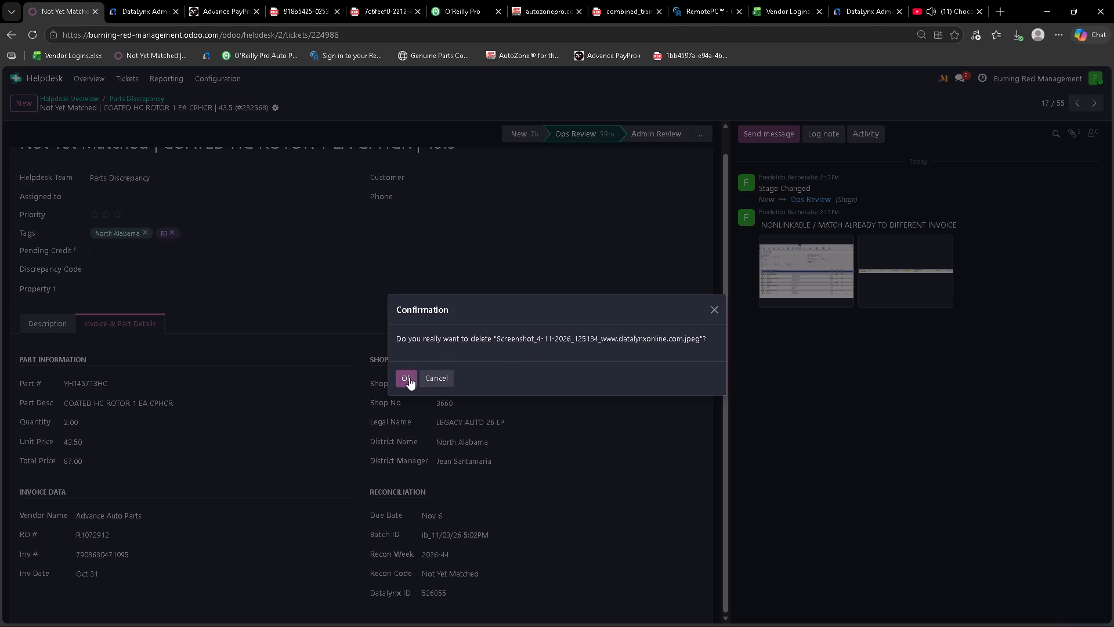
click(409, 377)
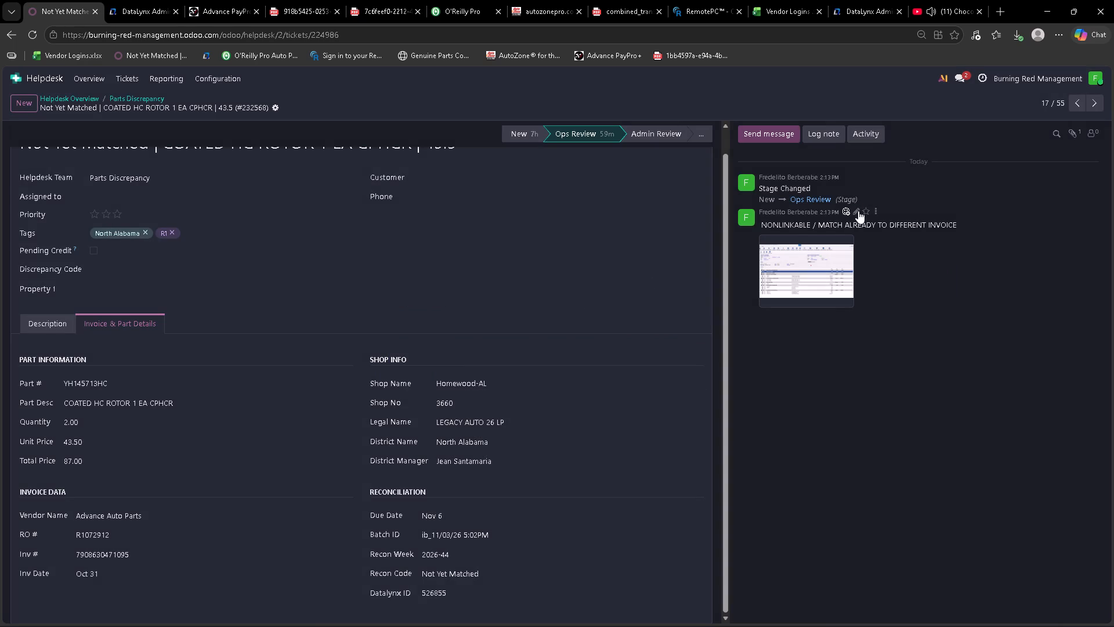
click(858, 211)
click(1021, 229)
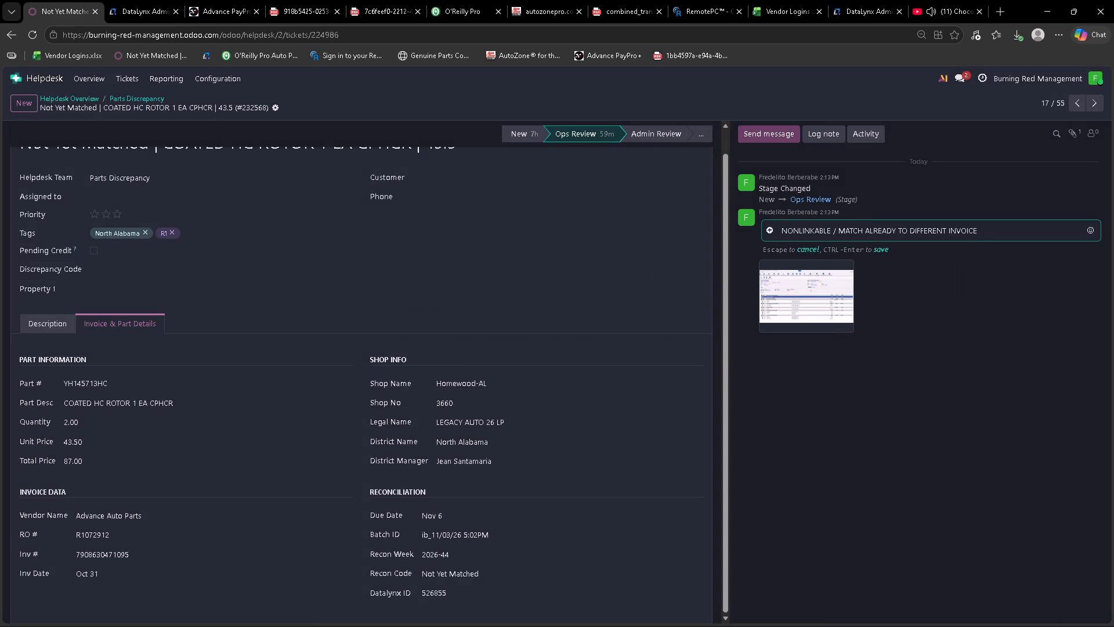
key(BackSpace)
key(BackSpace)
key(BackSpace)
key(BackSpace)
key(BackSpace)
key(BackSpace)
key(BackSpace)
key(BackSpace)
key(BackSpace)
key(BackSpace)
key(BackSpace)
key(BackSpace)
key(BackSpace)
key(BackSpace)
key(BackSpace)
key(BackSpace)
key(BackSpace)
key(BackSpace)
key(BackSpace)
key(BackSpace)
key(BackSpace)
key(BackSpace)
key(BackSpace)
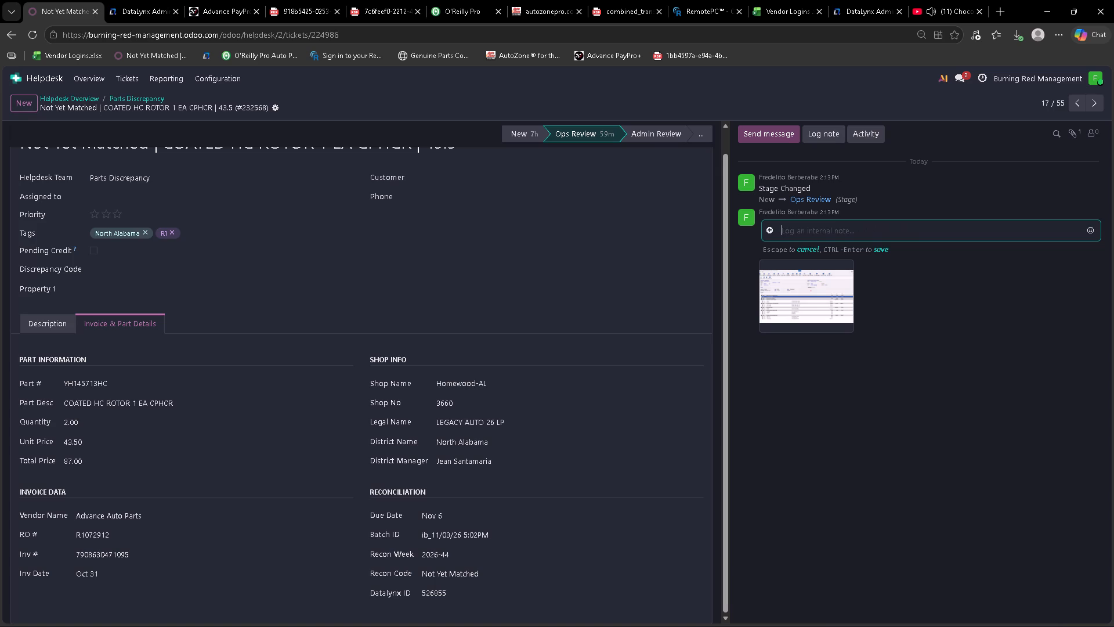
text(RETUR)
text(NED)
key(Return)
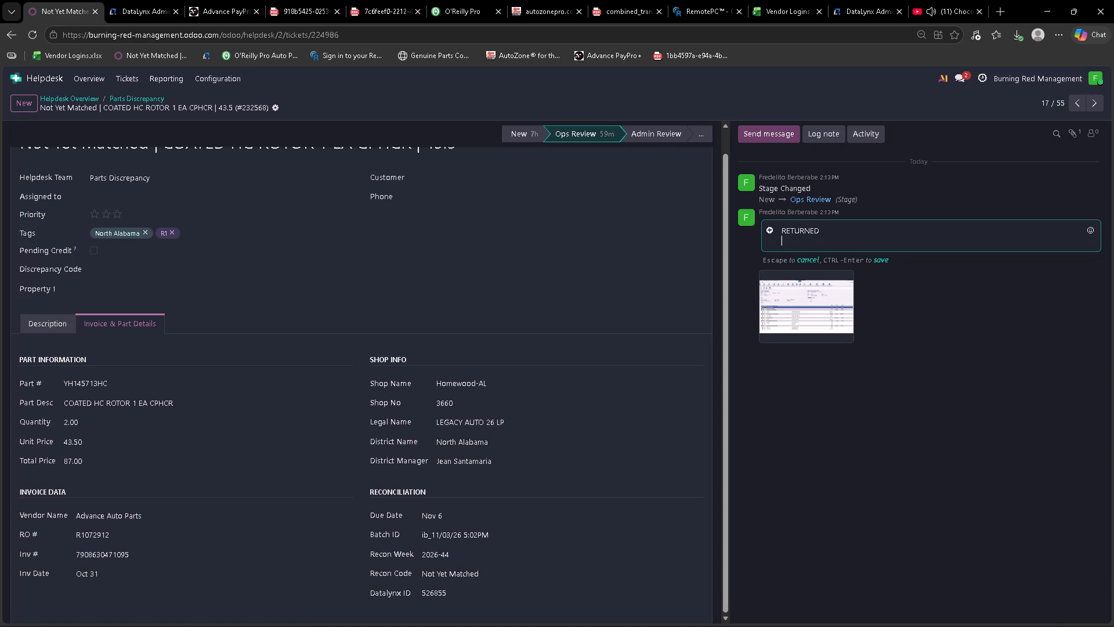
key(BackSpace)
key(ctrl+Return)
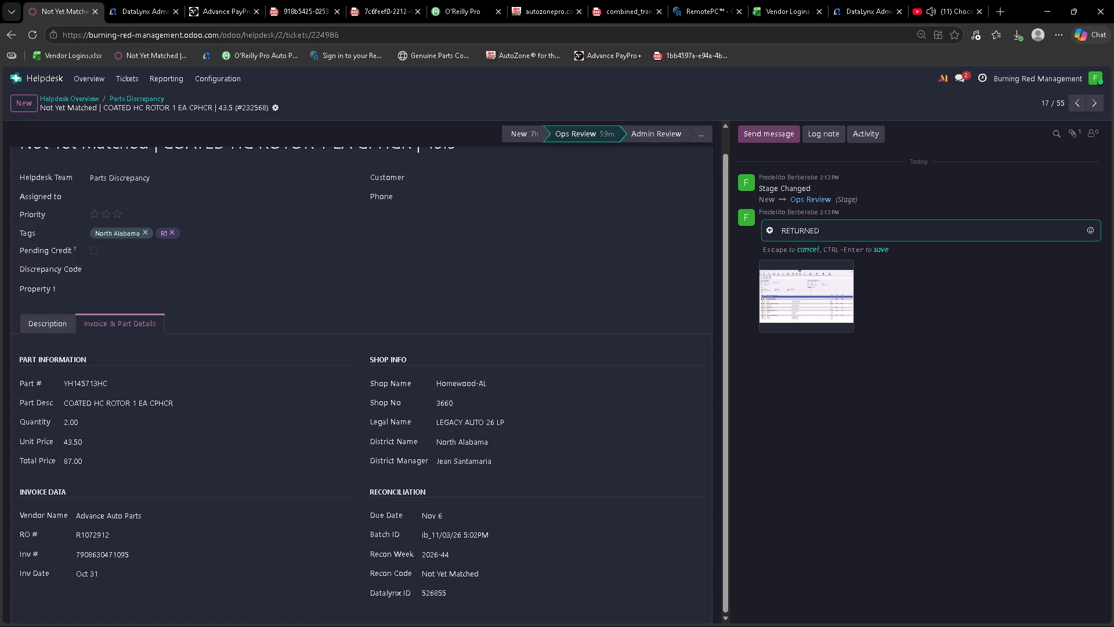
Move forward to oxygen sensor ticket #232576 and examine its repair order screenshot for part 23161.
click(1098, 103)
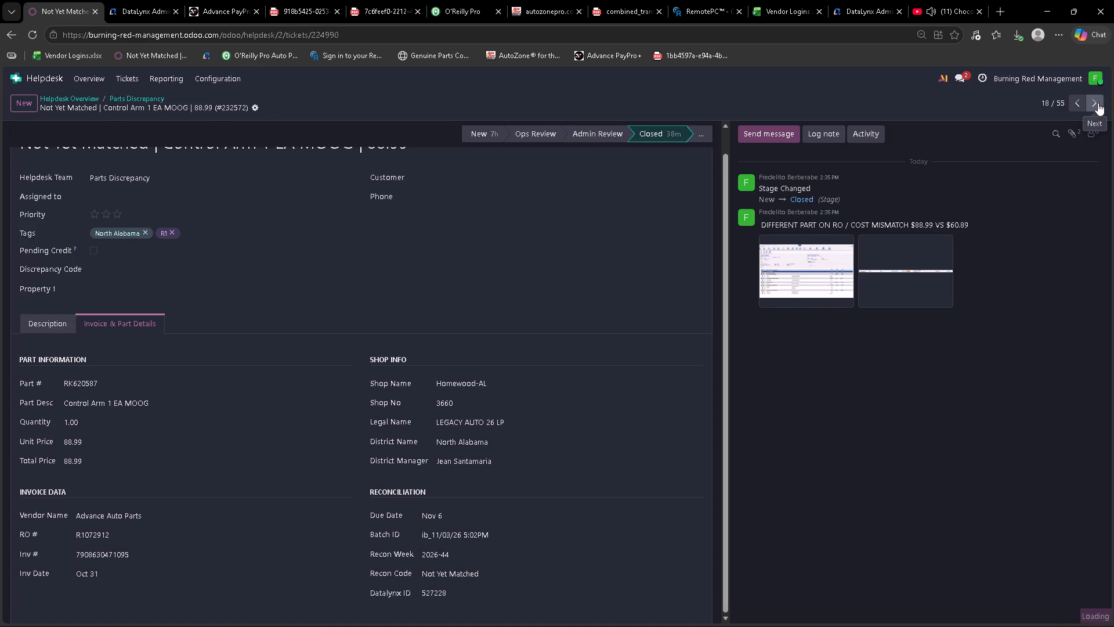
click(1098, 103)
click(1098, 103)
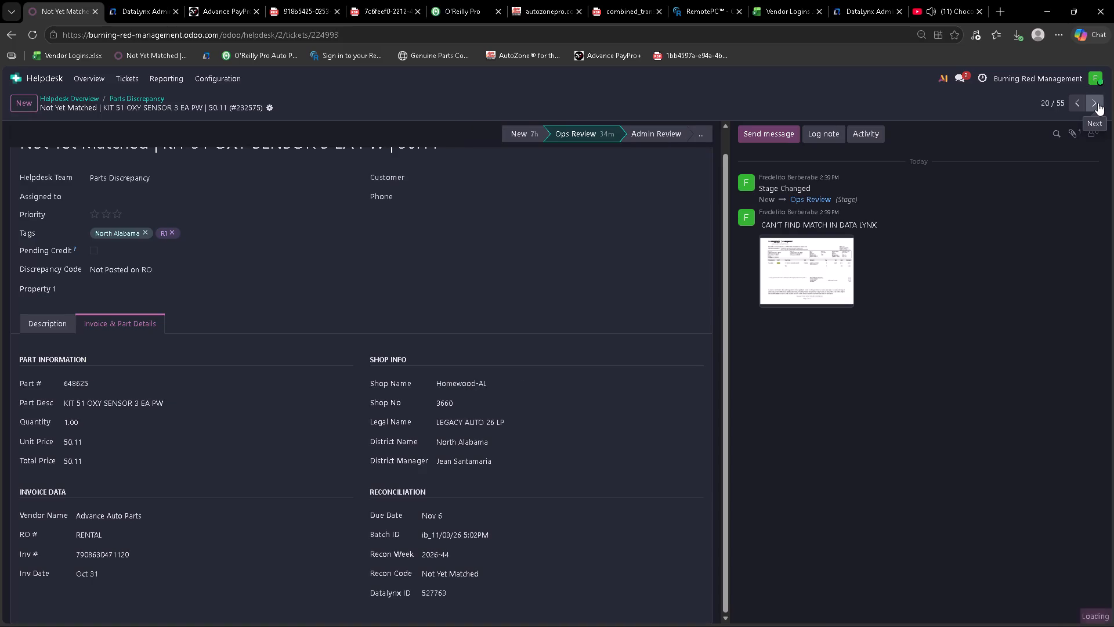
click(1098, 103)
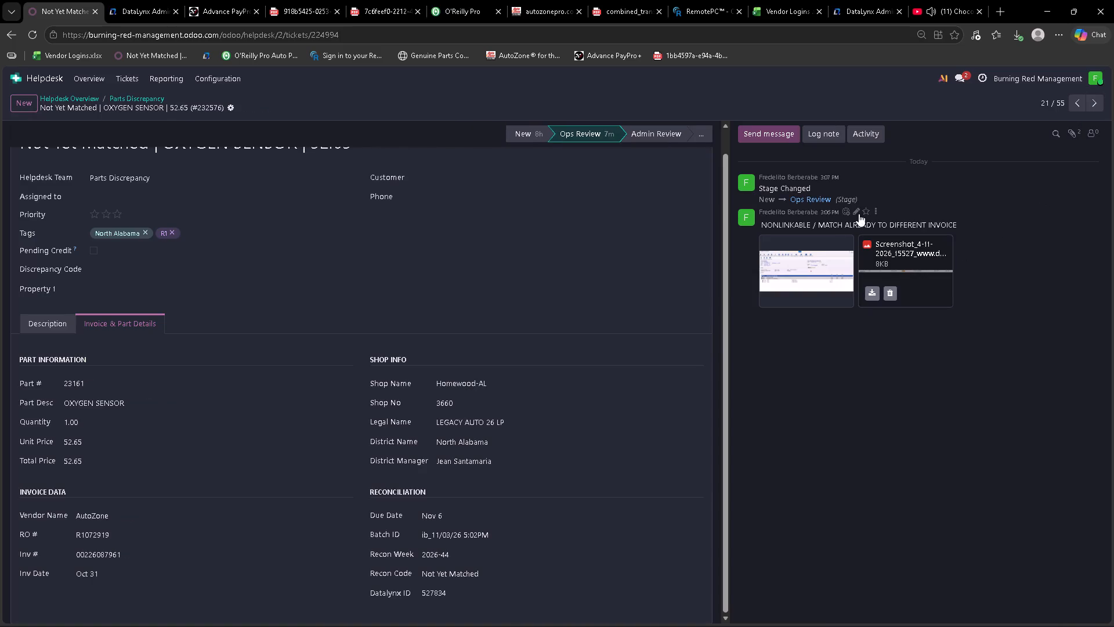
click(835, 279)
scroll(530, 367, up, 3)
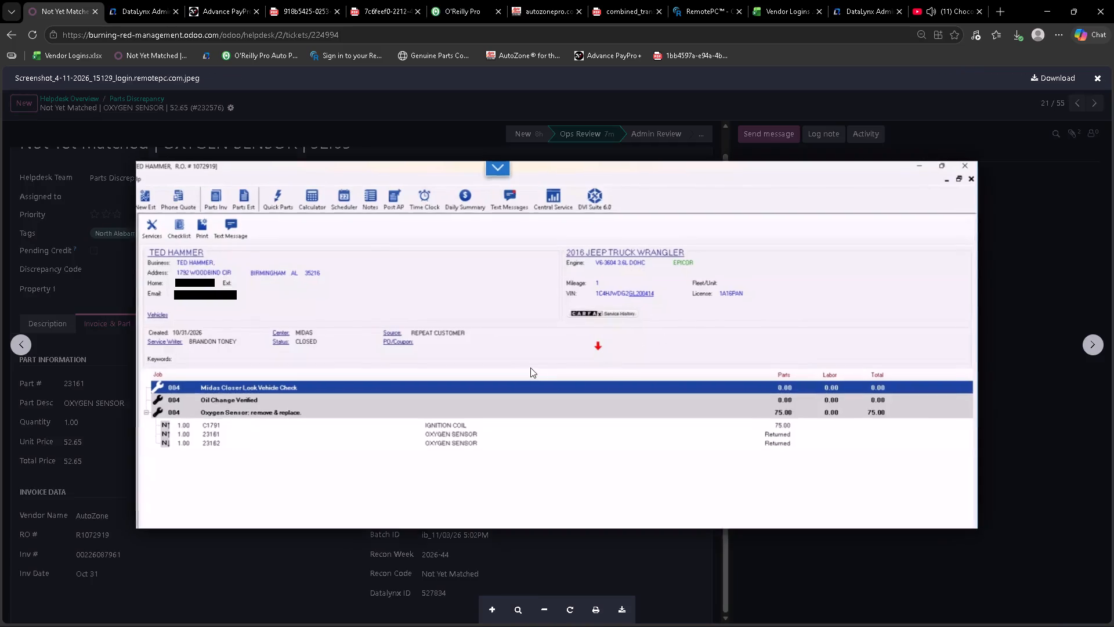
scroll(530, 367, down, 4)
click(994, 328)
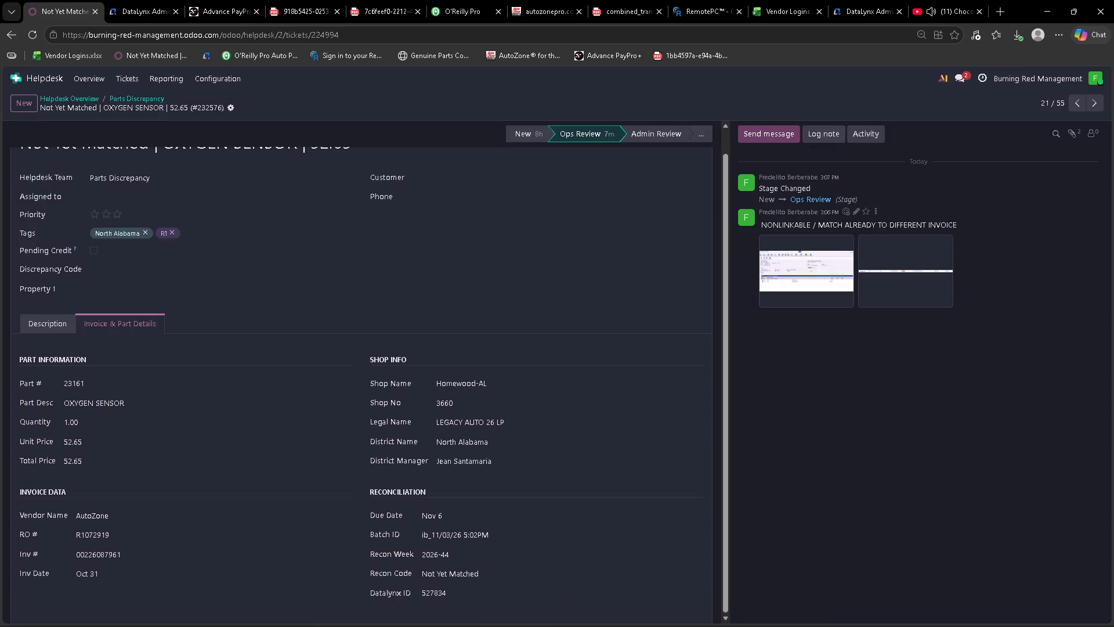
Delete the DataLynx screenshot from the internal note on ticket #232576.
click(891, 297)
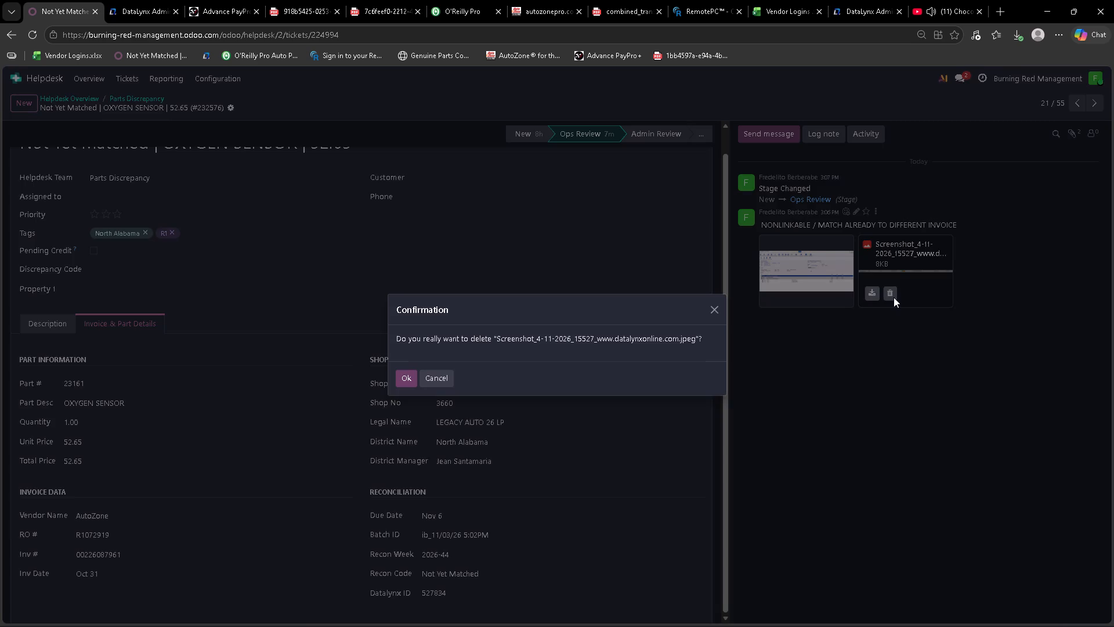
click(404, 379)
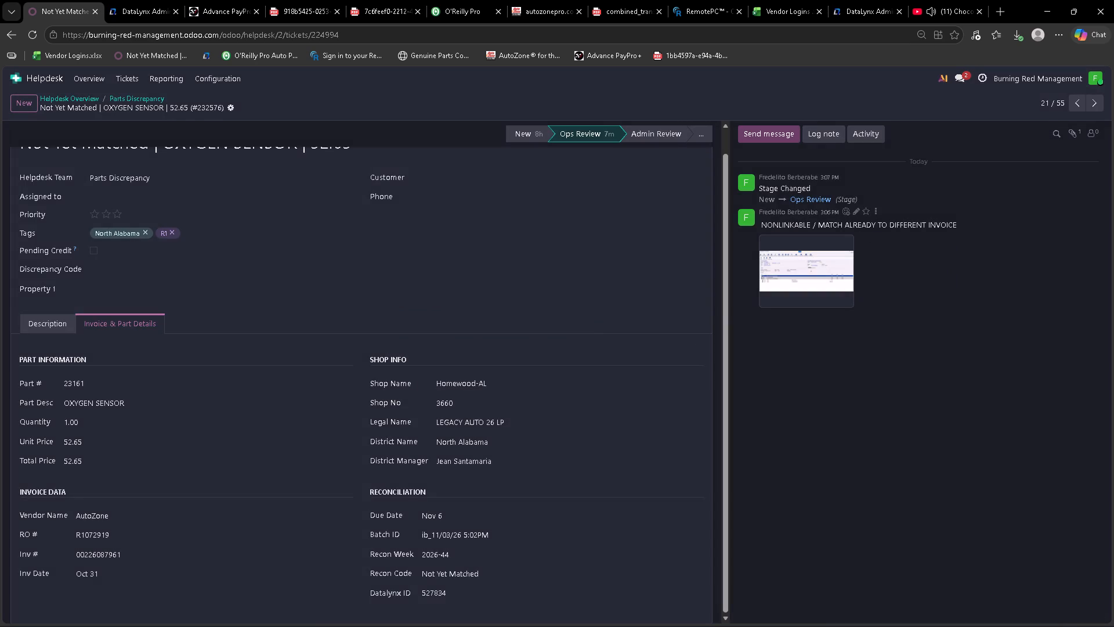
Replace the internal note text on ticket #232576 with "RETURNED" and save it.
click(855, 212)
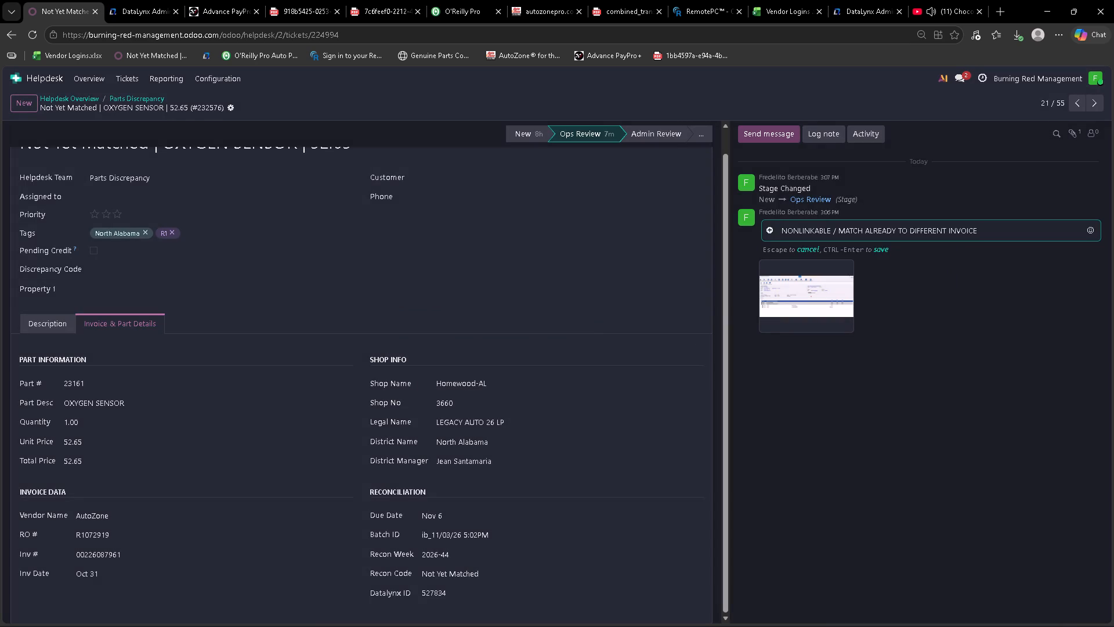
key(BackSpace)
key(BackSpace)
key(BackSpace)
key(BackSpace)
key(BackSpace)
key(BackSpace)
key(BackSpace)
key(BackSpace)
key(BackSpace)
key(BackSpace)
key(BackSpace)
key(BackSpace)
key(BackSpace)
key(BackSpace)
key(BackSpace)
key(BackSpace)
key(BackSpace)
key(BackSpace)
key(BackSpace)
key(BackSpace)
text(RETURNED)
key(ctrl+Return)
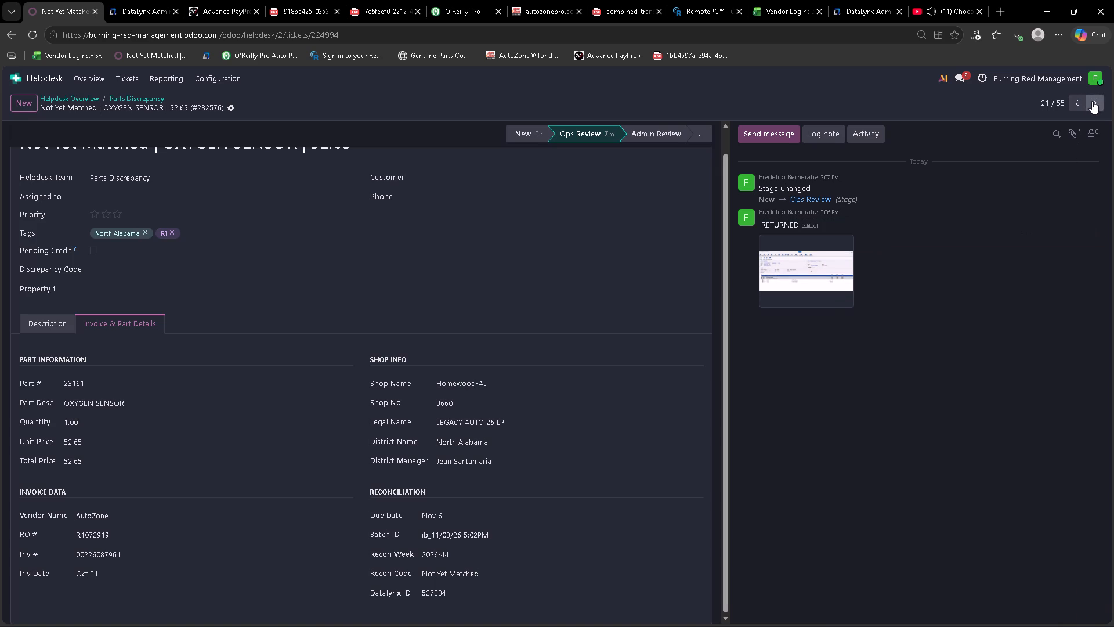
click(1093, 101)
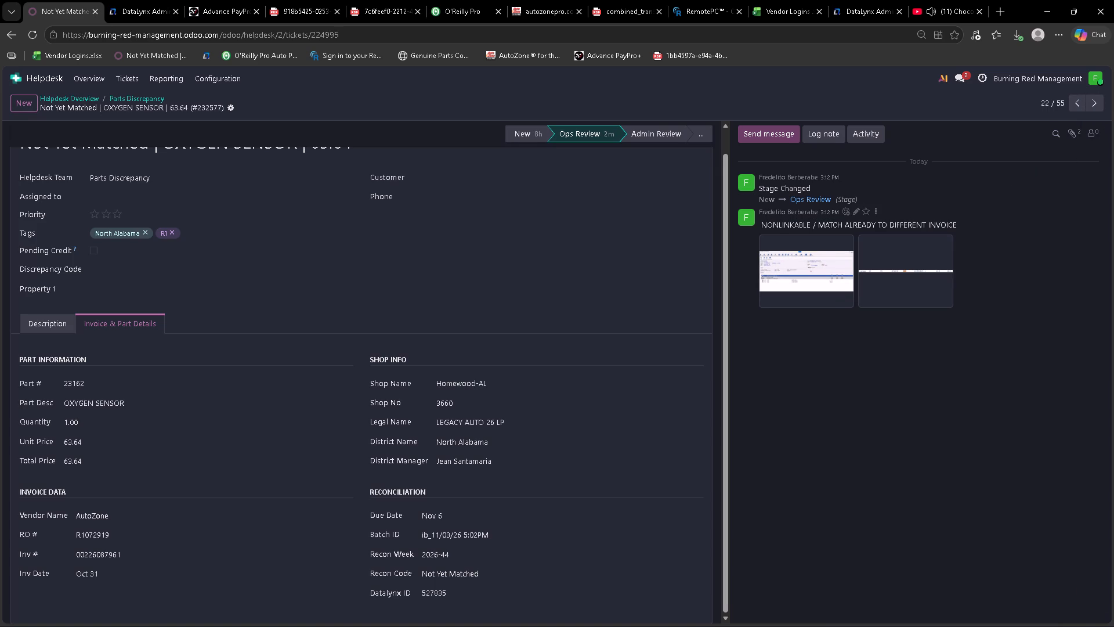
click(858, 210)
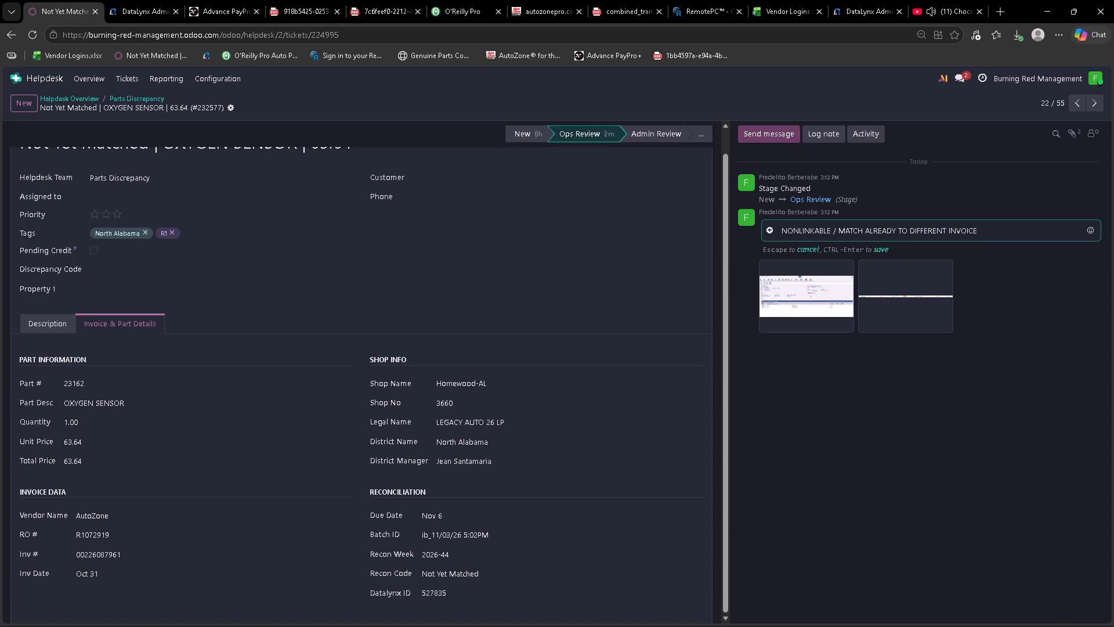
key(ctrl+BackSpace)
key(ctrl+BackSpace)
key(ctrl+BackSpace)
key(ctrl+BackSpace)
key(ctrl+BackSpace)
key(BackSpace)
key(BackSpace)
key(BackSpace)
key(BackSpace)
key(BackSpace)
key(BackSpace)
key(BackSpace)
key(BackSpace)
key(BackSpace)
key(BackSpace)
key(BackSpace)
key(BackSpace)
key(BackSpace)
key(BackSpace)
key(BackSpace)
key(BackSpace)
key(BackSpace)
key(BackSpace)
key(BackSpace)
text(RETURNED)
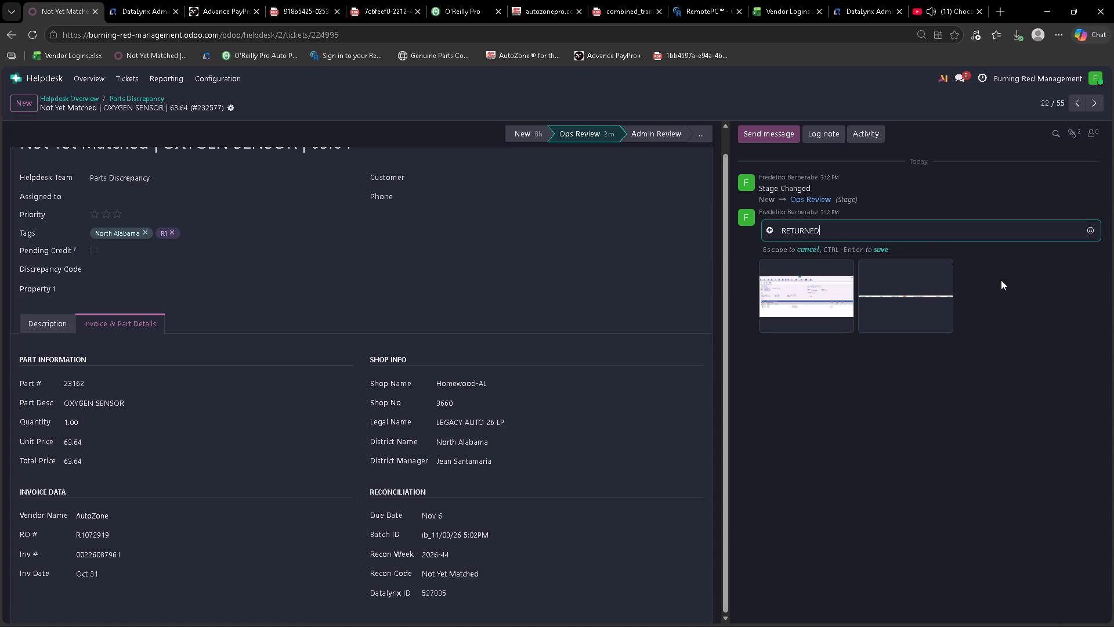
Delete the DataLynx screenshot from the internal note on ticket #232577 and save the edited note.
click(891, 322)
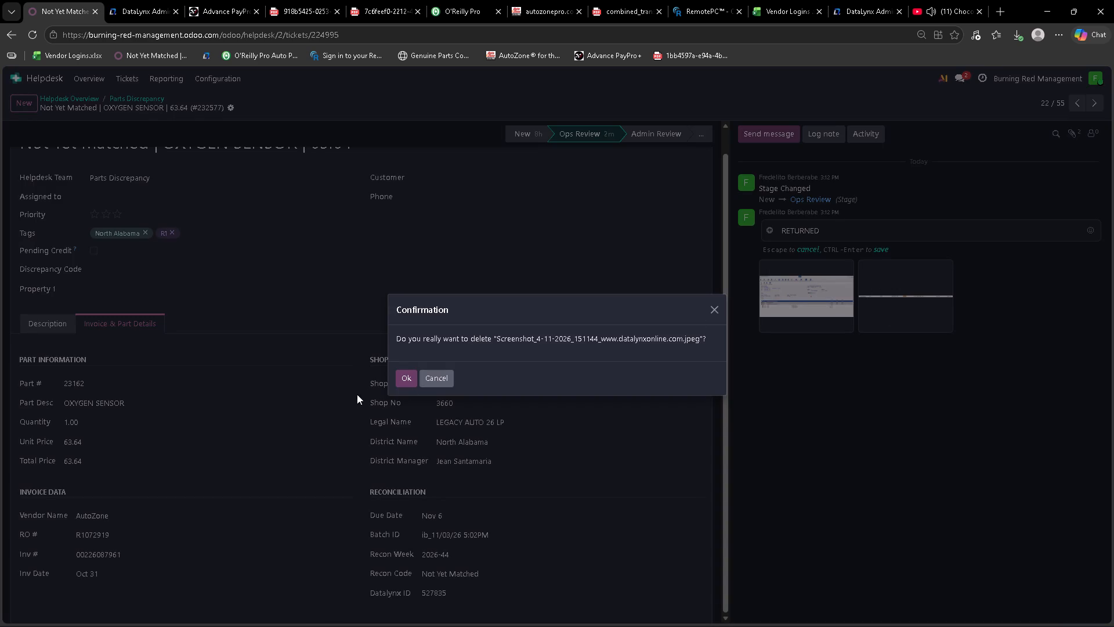
click(400, 379)
key(ctrl+Return)
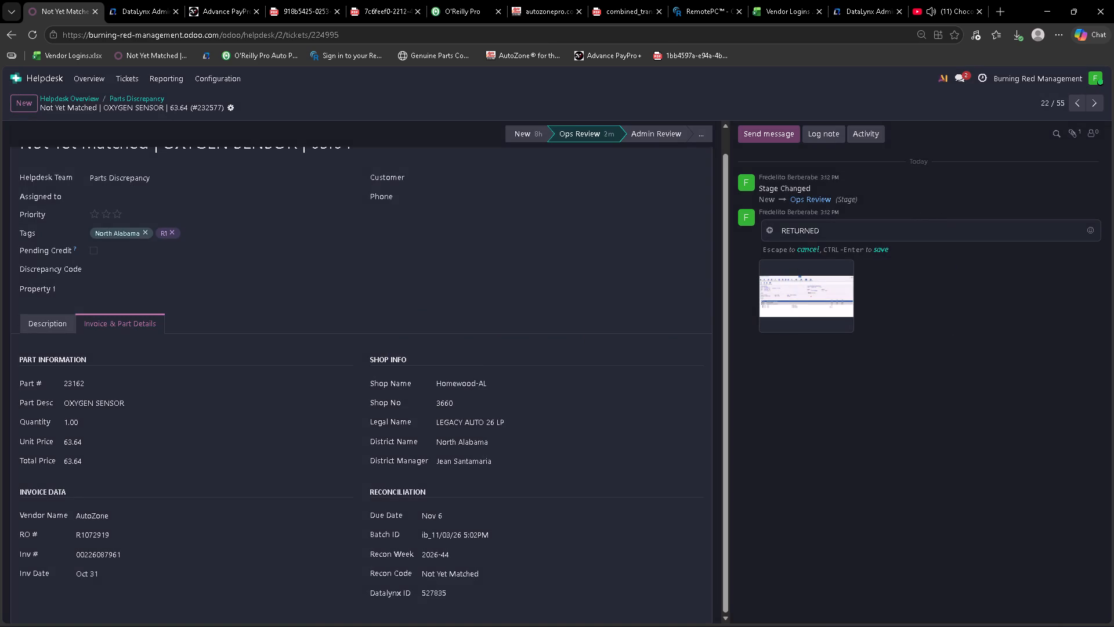
click(943, 230)
key(ctrl+Return)
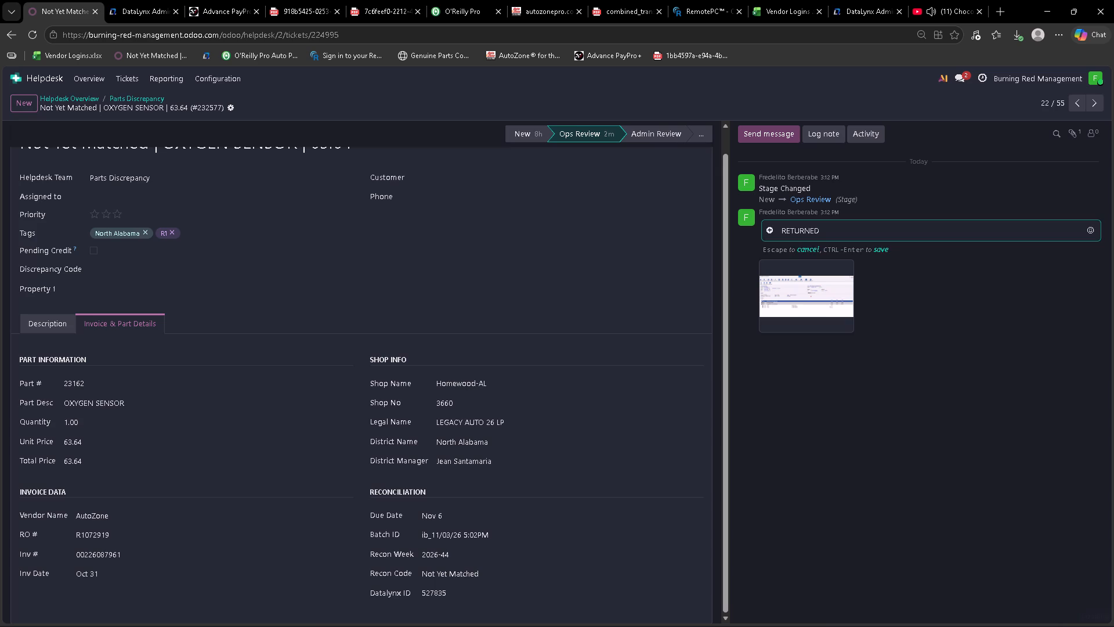
Go back to fuel injector ticket #232557 and examine its repair order screenshot for part 800-2273N.
click(1091, 105)
click(1076, 108)
click(1076, 106)
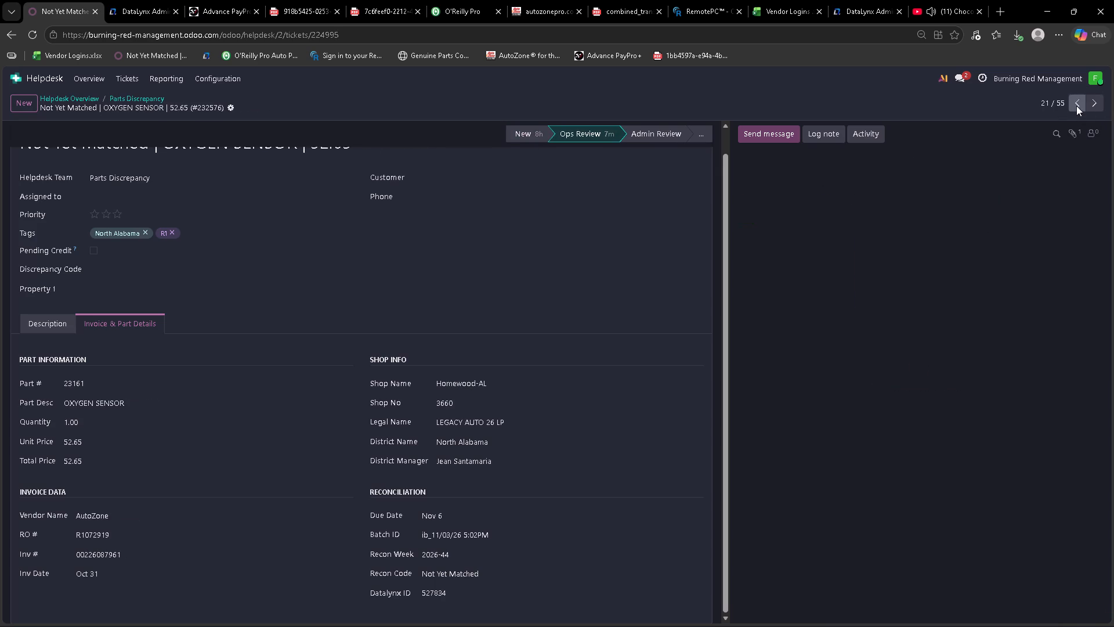
click(1076, 106)
click(1076, 106)
click(1076, 105)
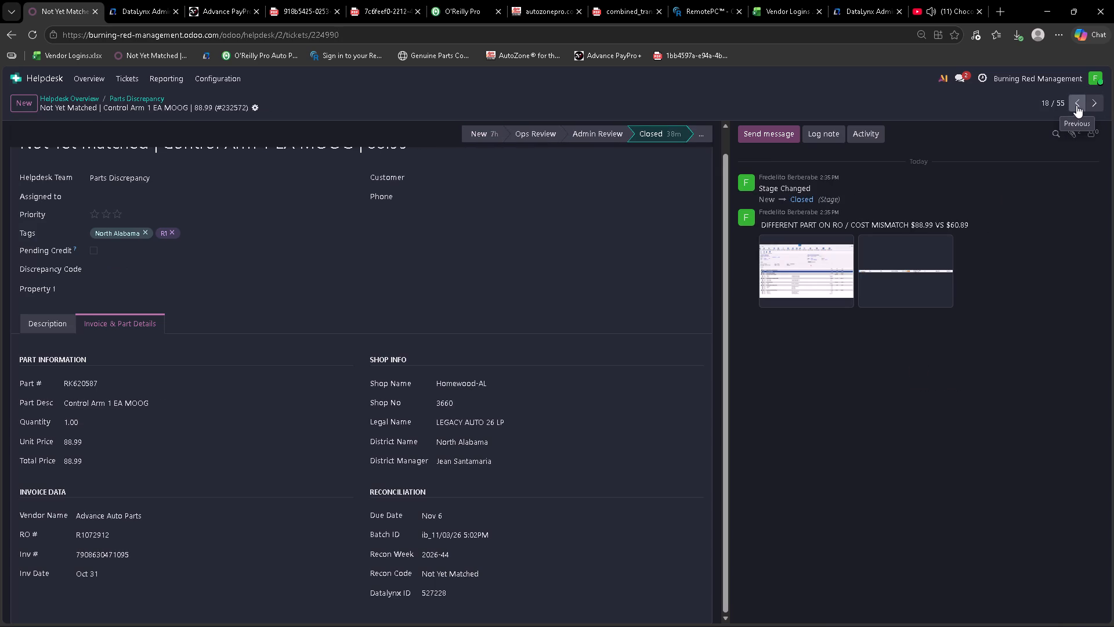
click(1076, 105)
click(1076, 105)
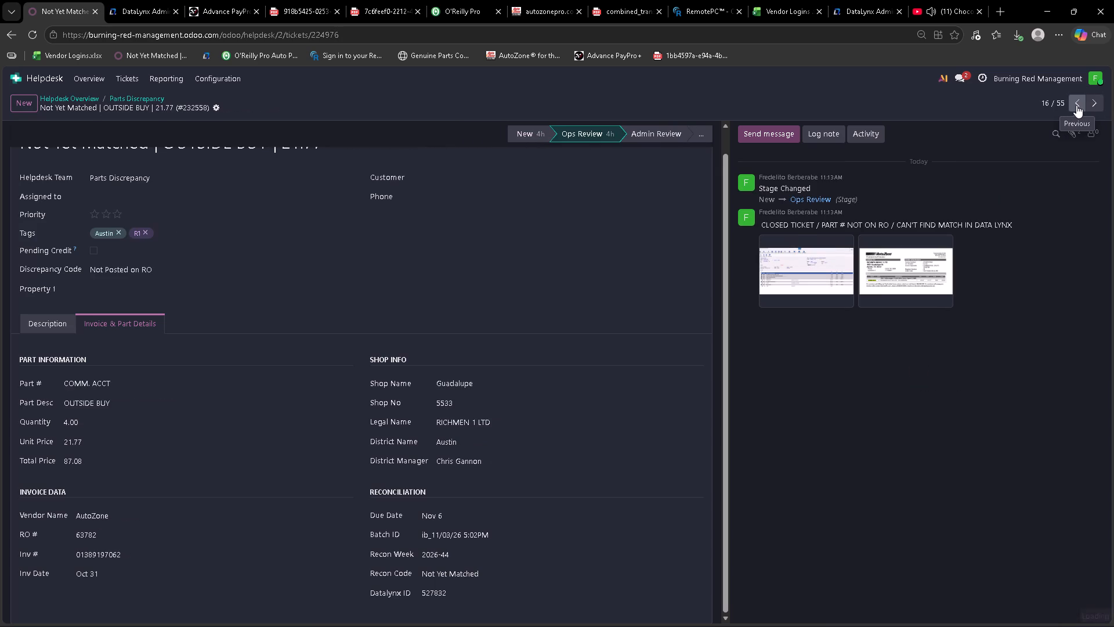
click(1076, 105)
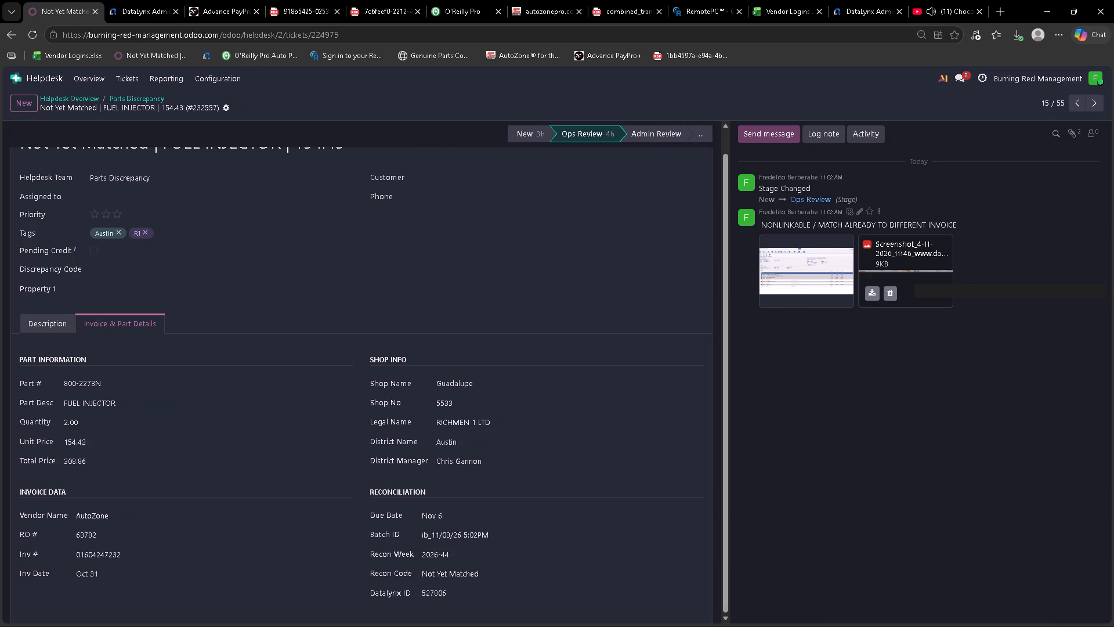
click(805, 268)
scroll(441, 426, up, 7)
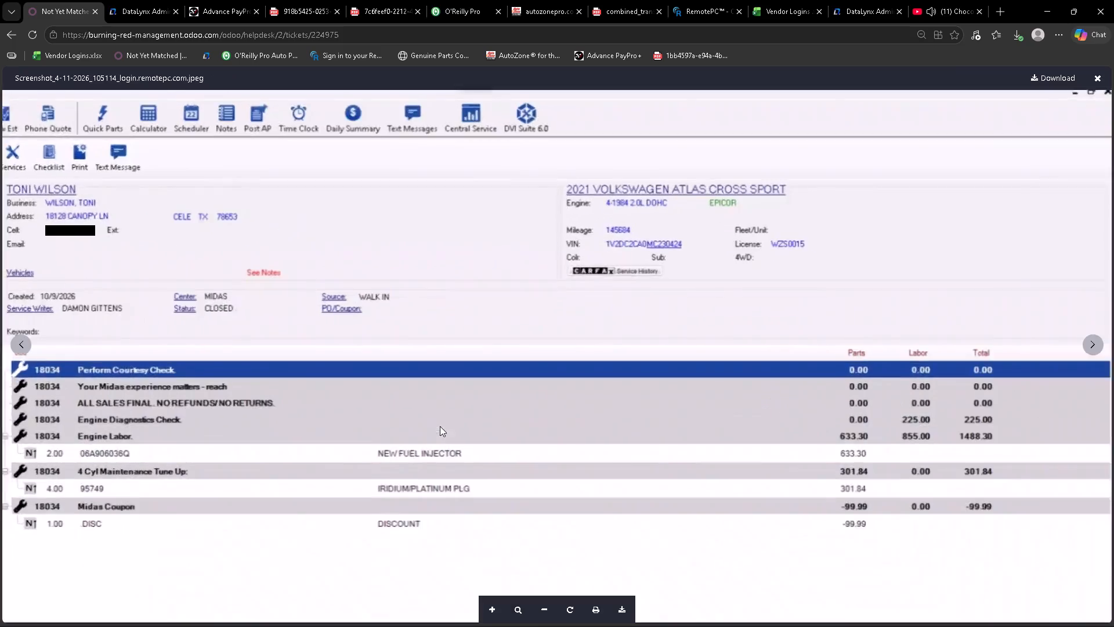
drag(371, 417, 535, 363)
scroll(532, 365, down, 7)
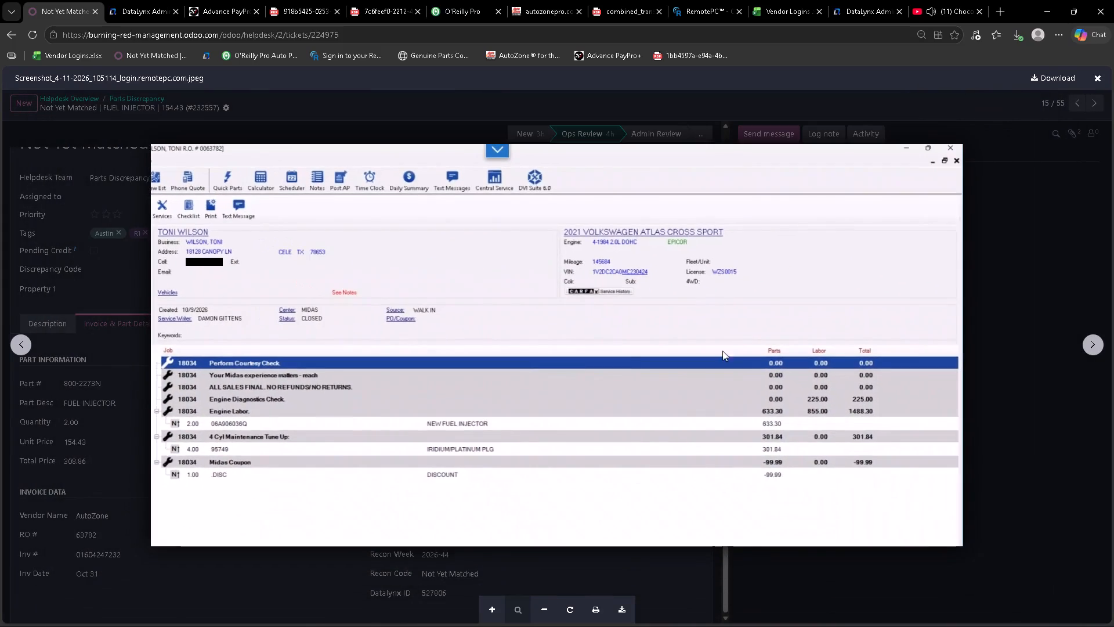
click(1025, 308)
Examine the DataLynx screenshot attached to the note on ticket #232557.
click(909, 271)
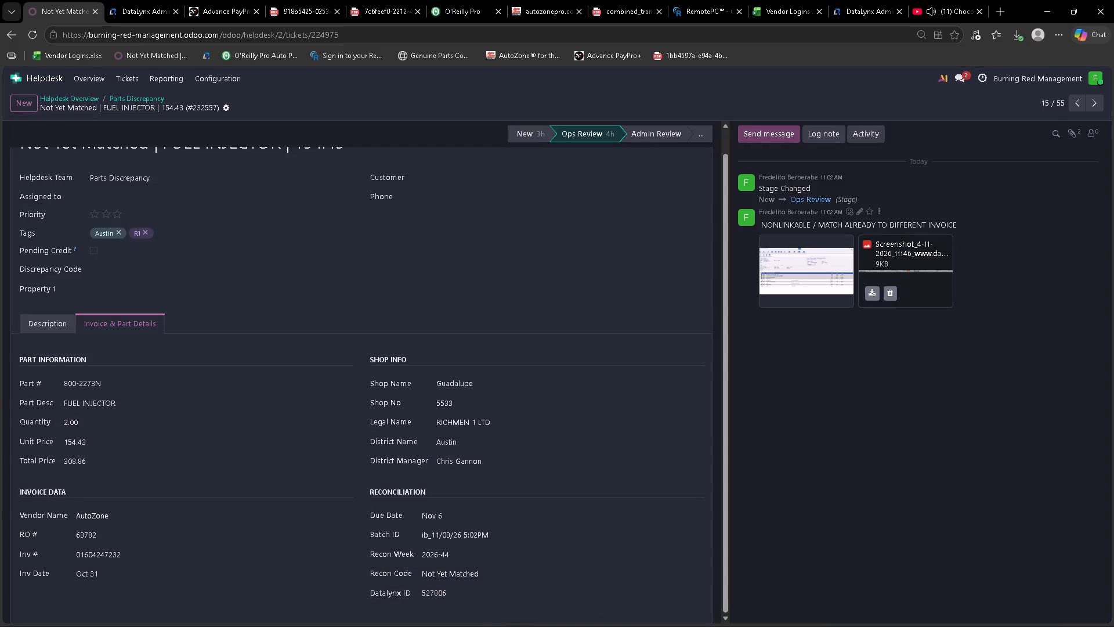
scroll(482, 347, up, 3)
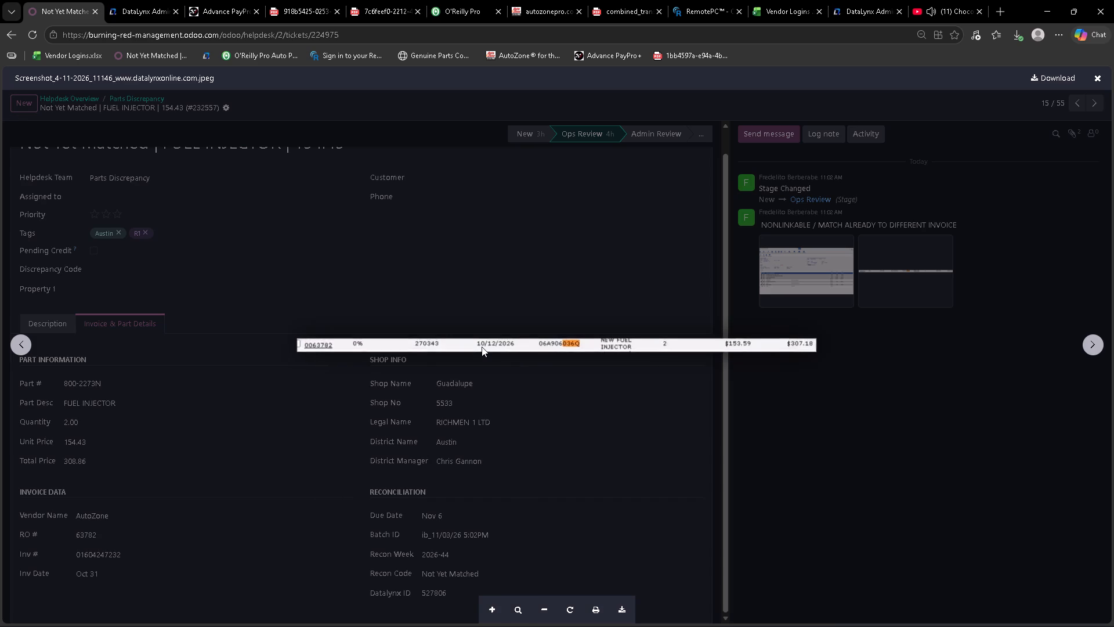
scroll(482, 347, up, 3)
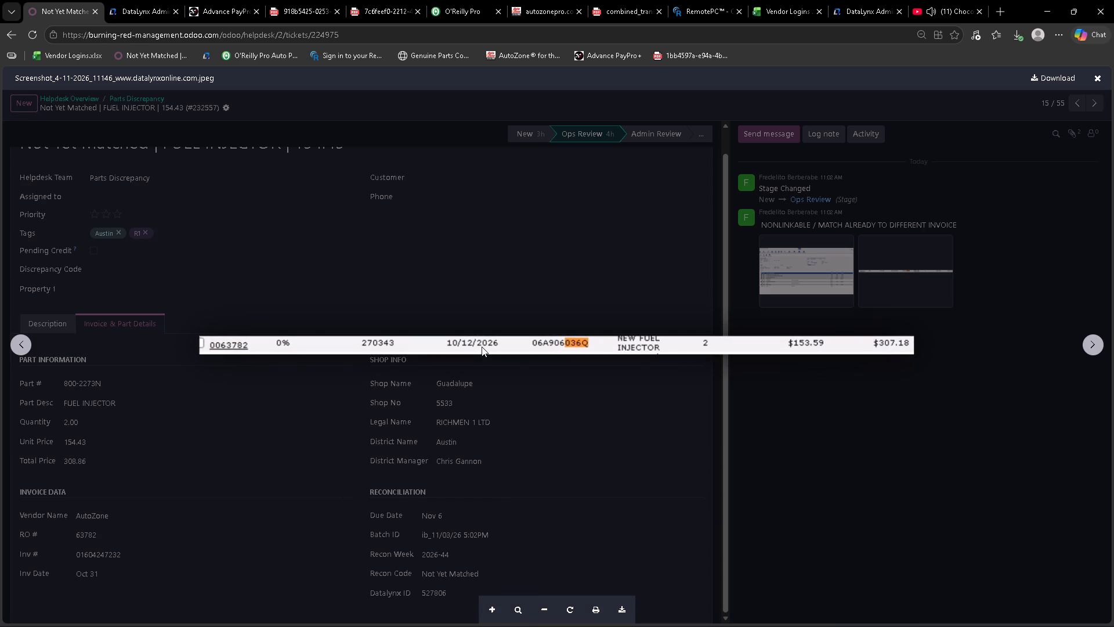